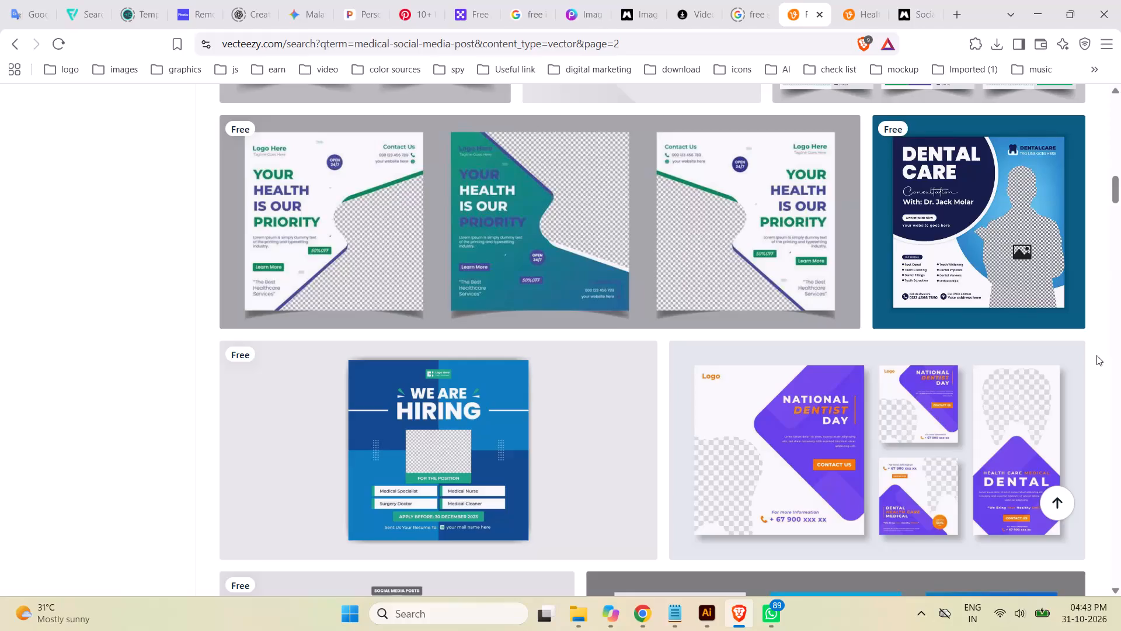
Browse the medical social media post vector templates on page 2 of the results for suitable healthcare layouts.
scroll(1096, 355, "down", 5)
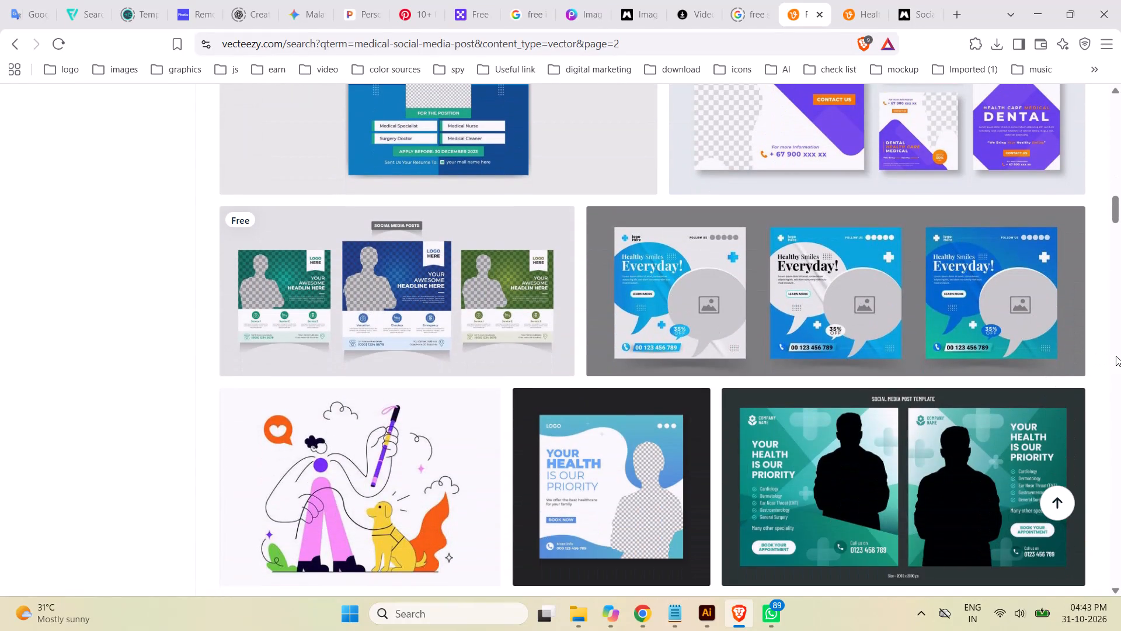
scroll(1116, 356, "down", 5)
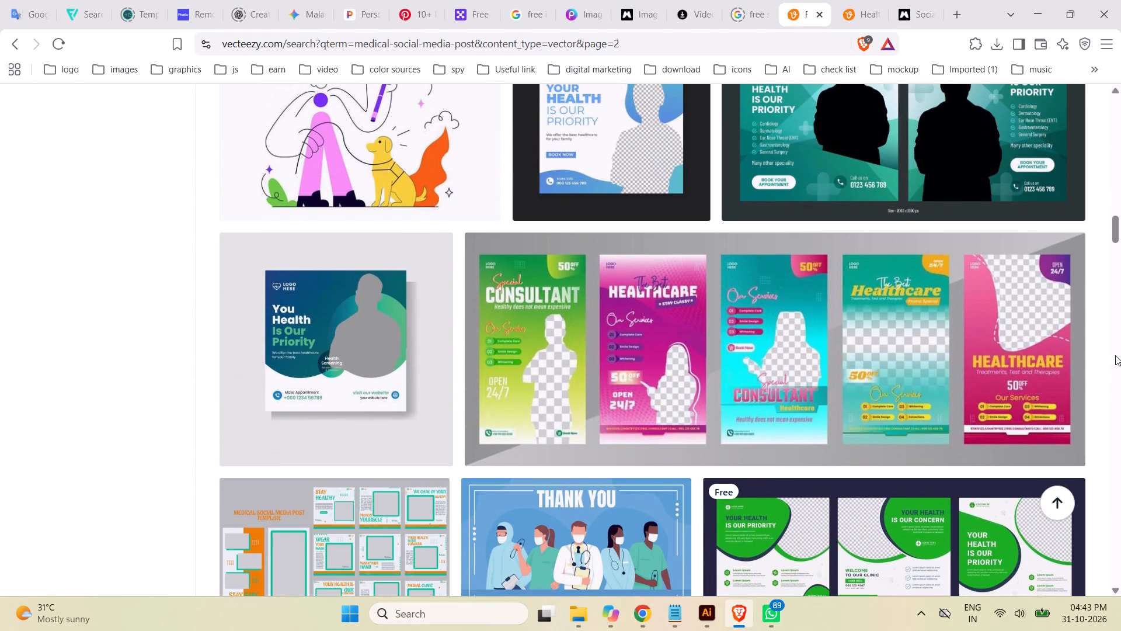
scroll(1115, 355, "down", 3)
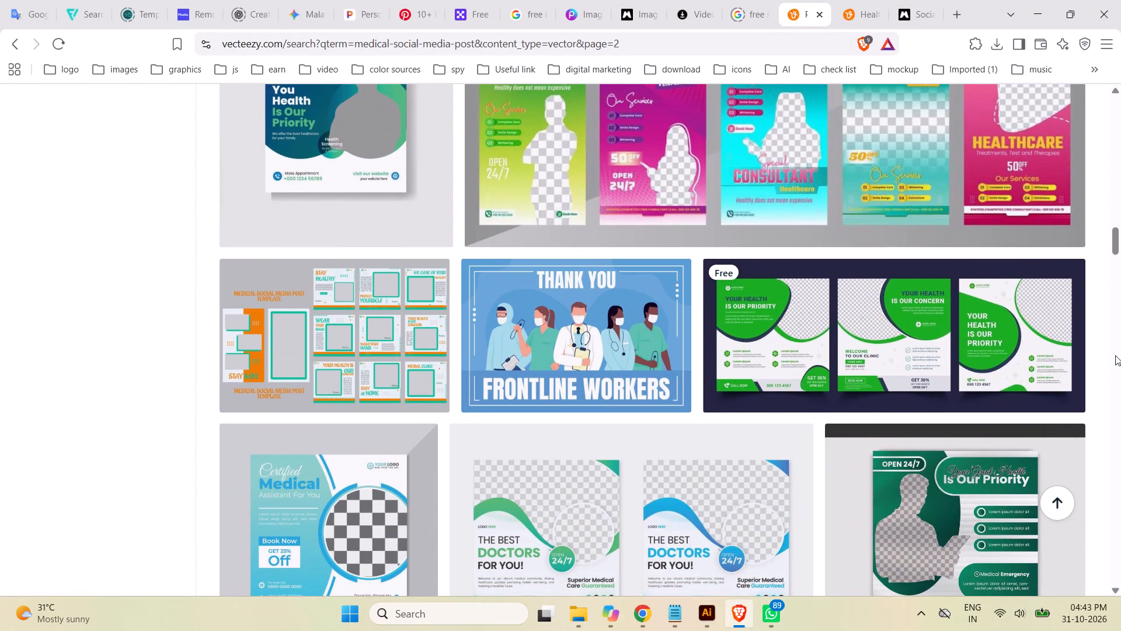
scroll(1115, 355, "down", 2)
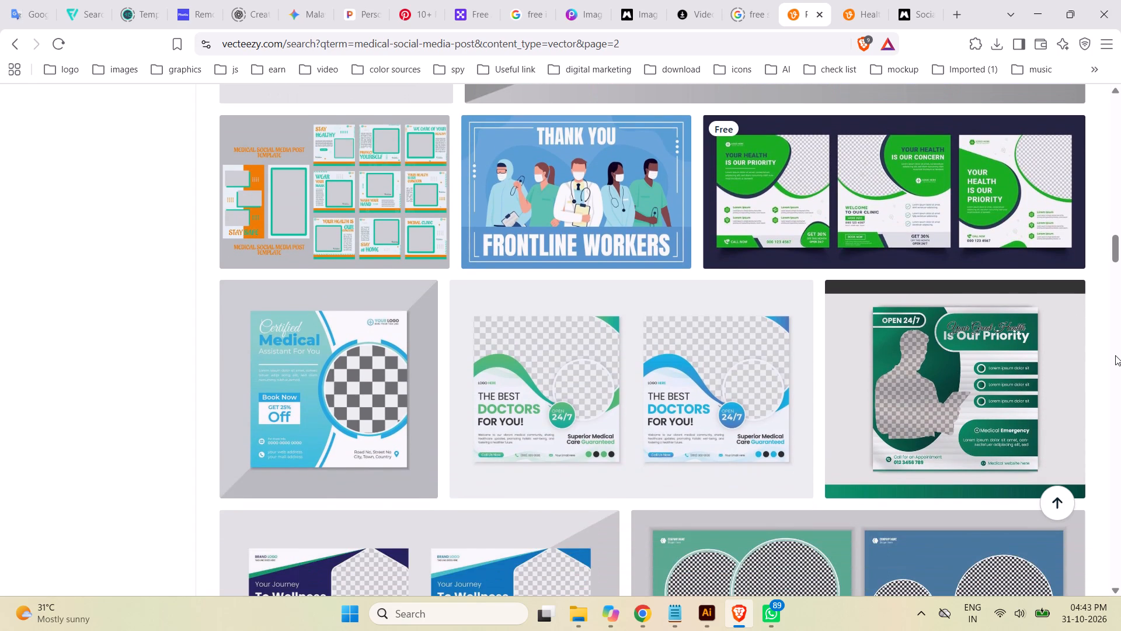
scroll(1115, 355, "down", 1)
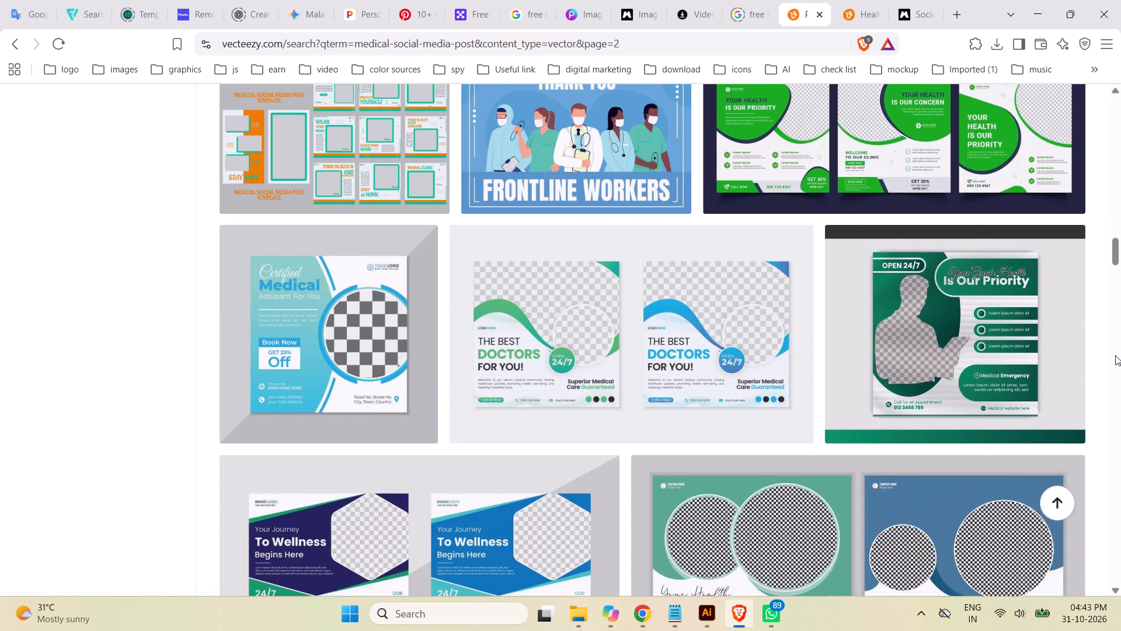
scroll(1115, 355, "down", 6)
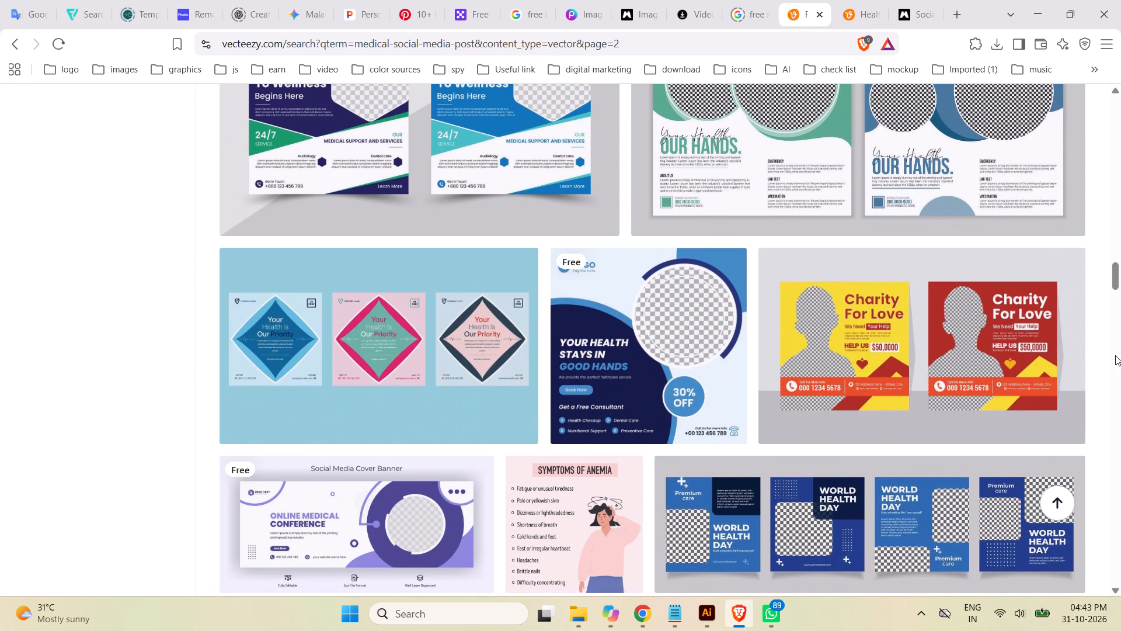
scroll(1115, 355, "down", 4)
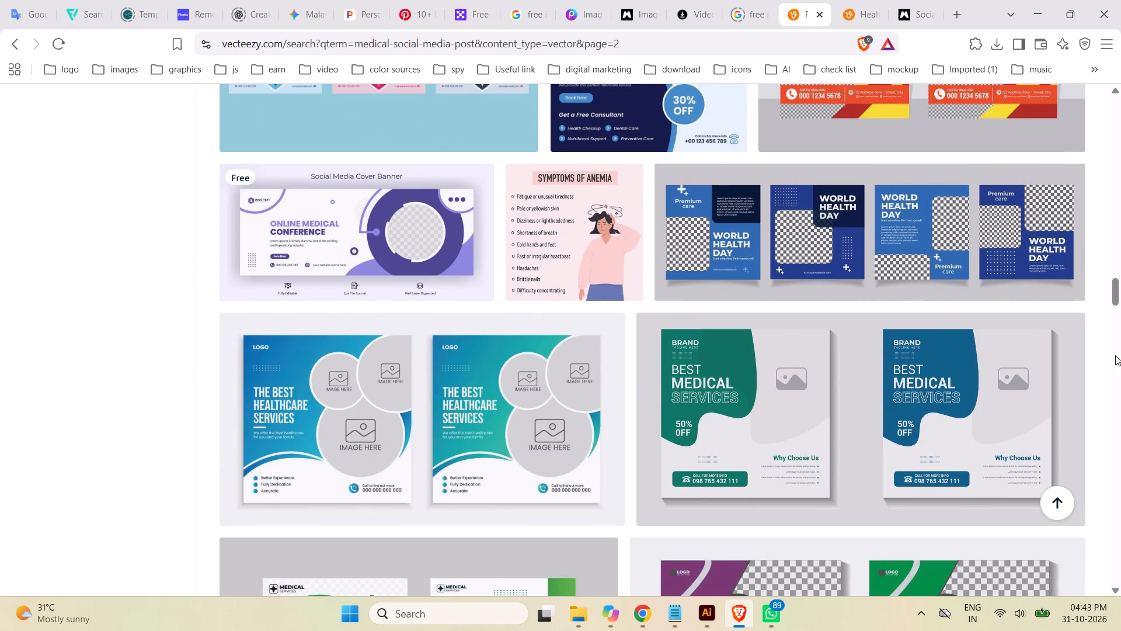
scroll(1115, 355, "down", 4)
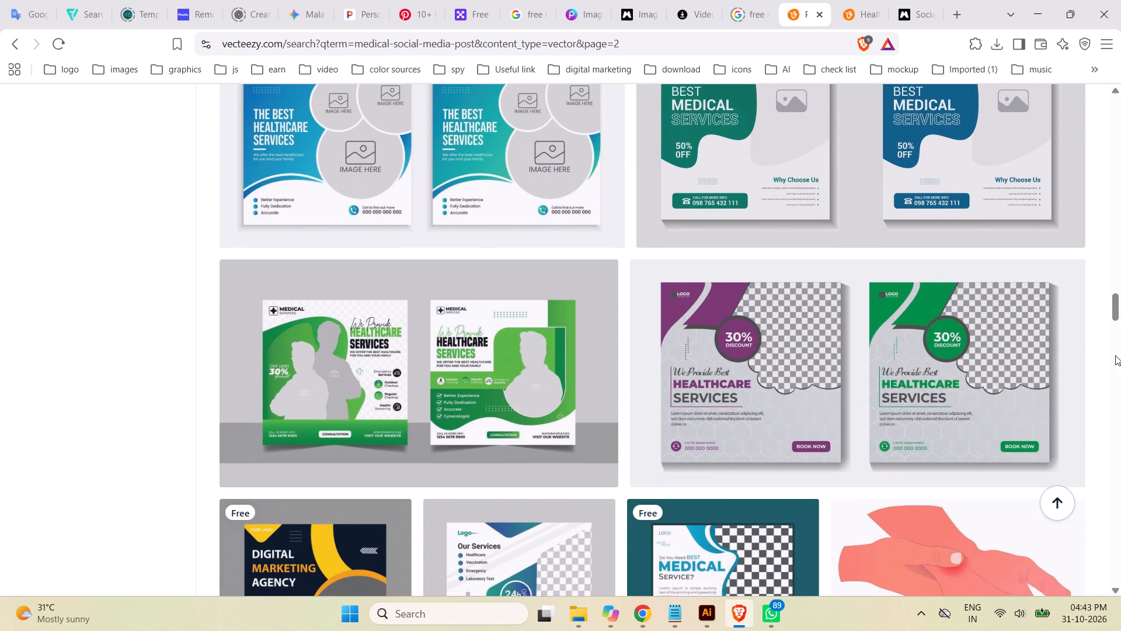
scroll(1115, 355, "down", 1)
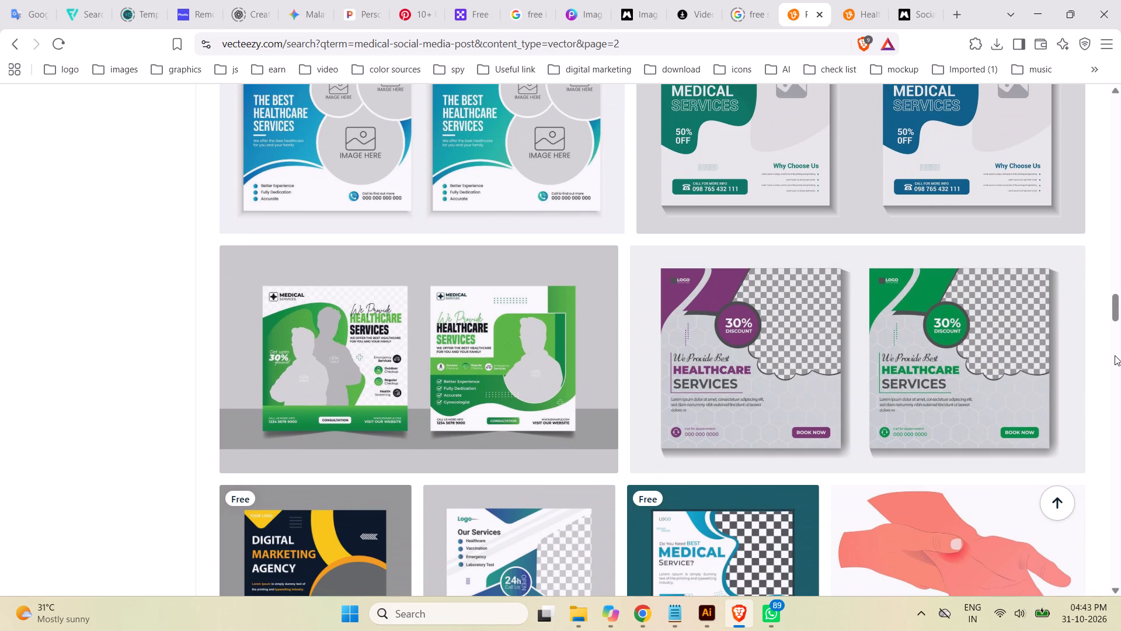
scroll(1115, 355, "down", 2)
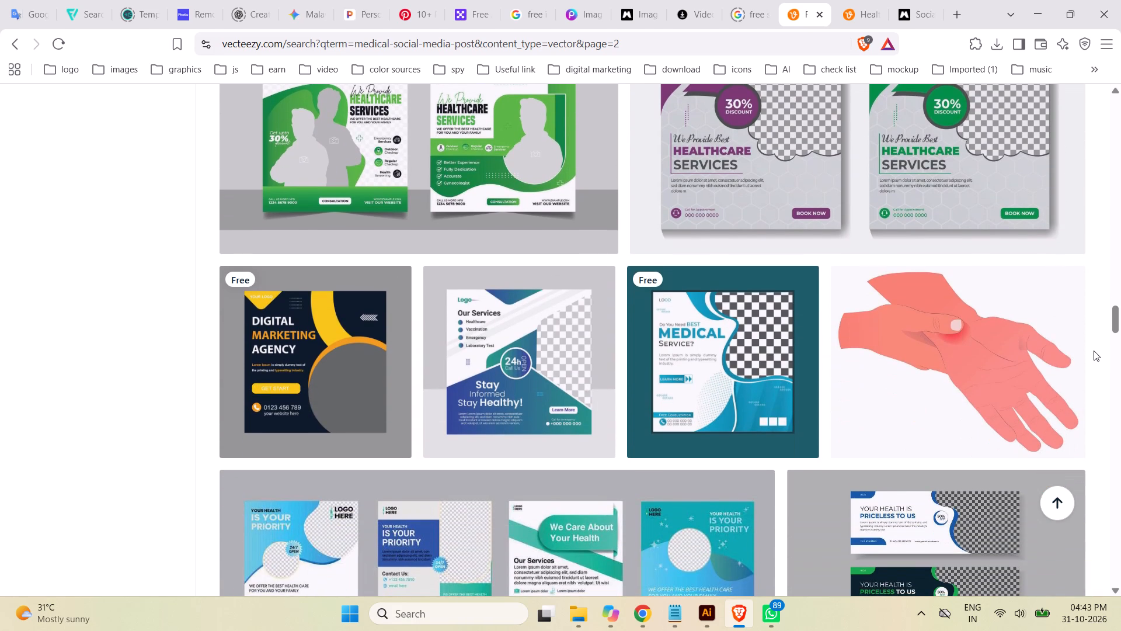
scroll(1094, 351, "down", 4)
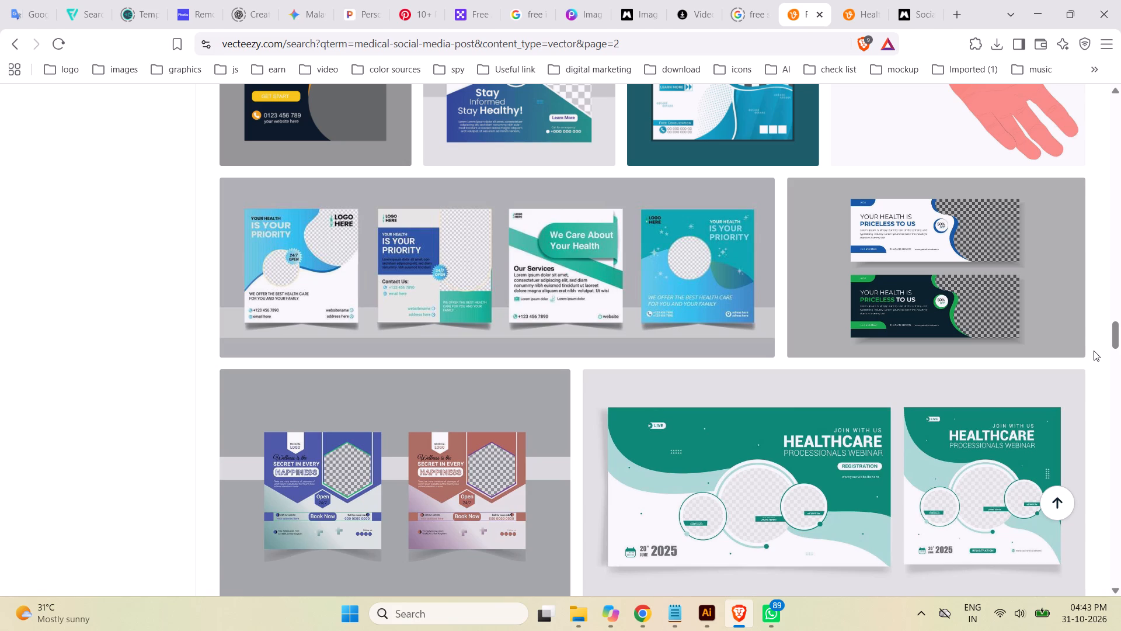
scroll(1094, 351, "down", 5)
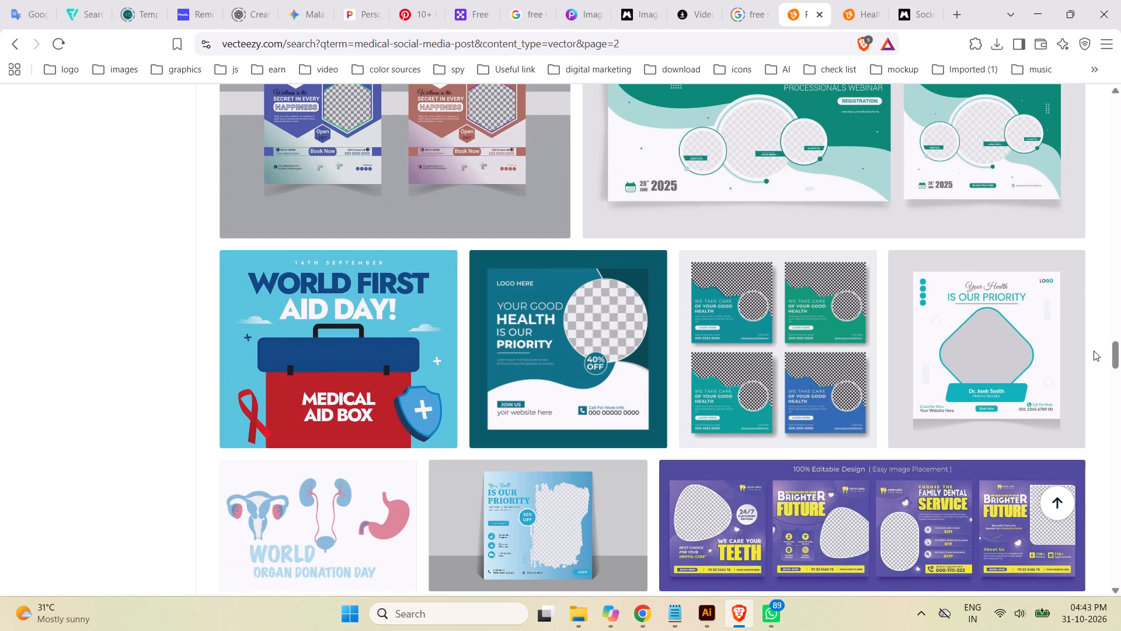
scroll(1094, 351, "down", 3)
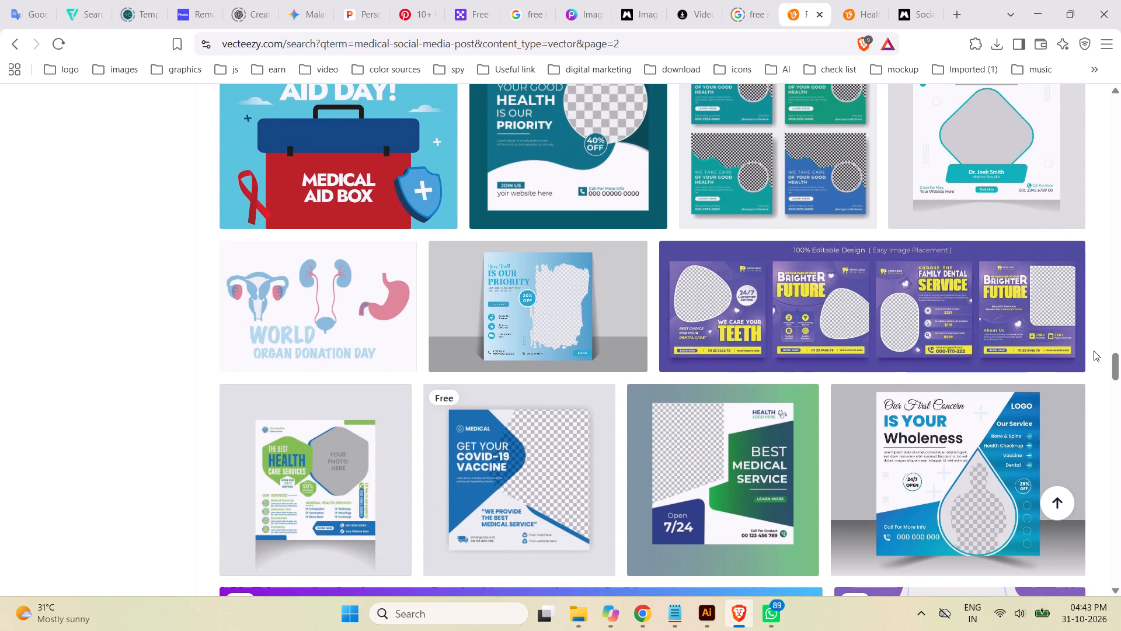
scroll(1094, 351, "down", 5)
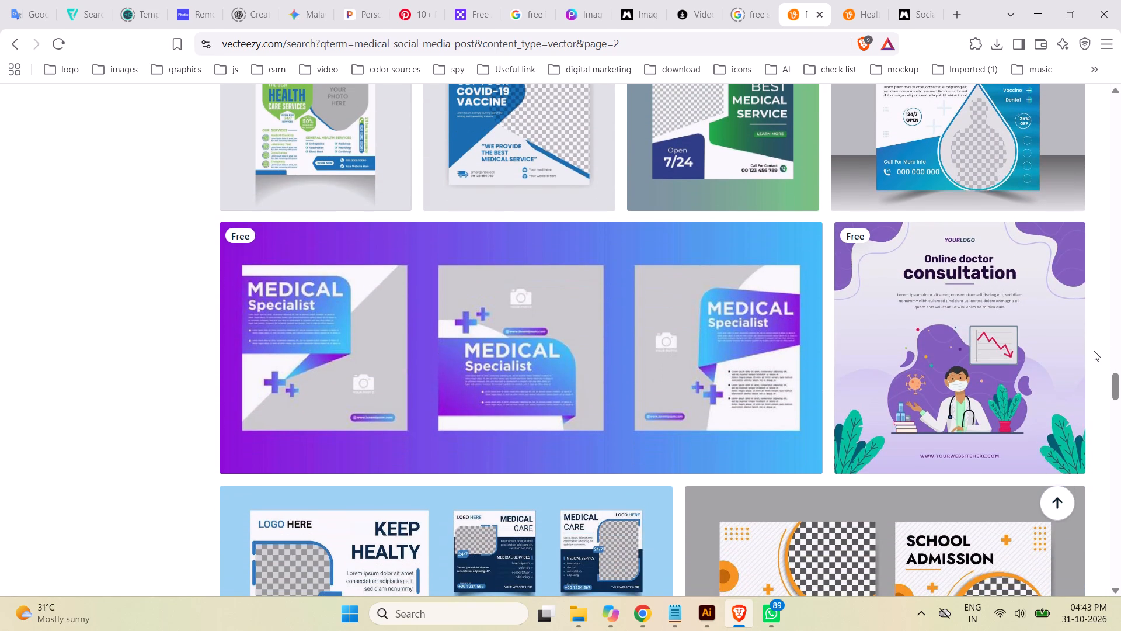
scroll(1094, 351, "down", 1)
scroll(1094, 351, "up", 1)
scroll(1094, 351, "down", 2)
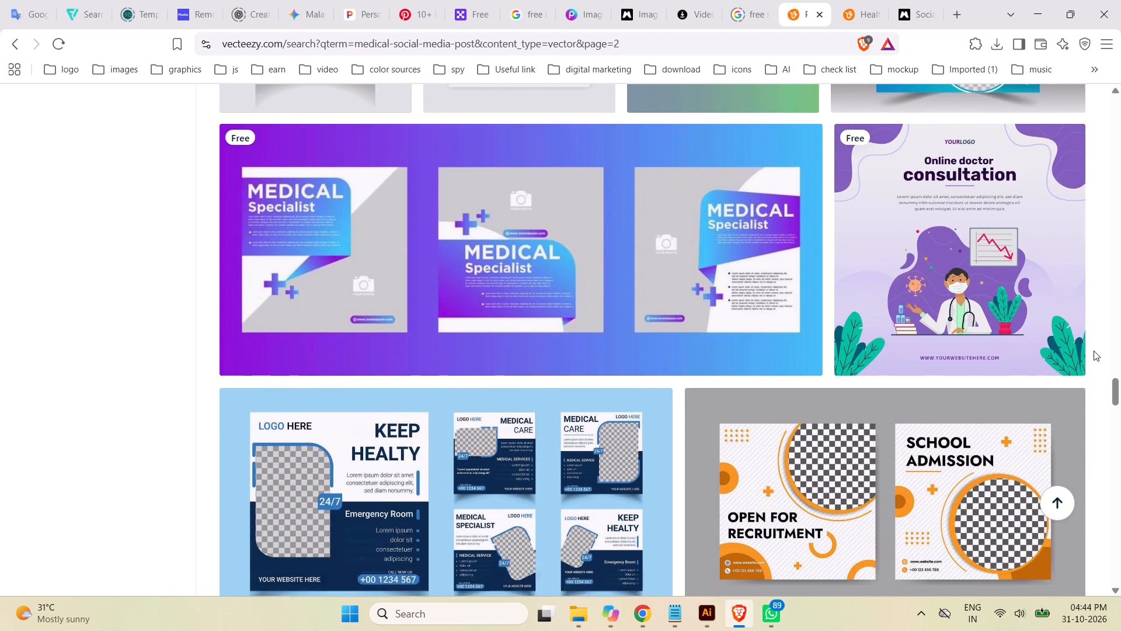
scroll(1094, 351, "down", 5)
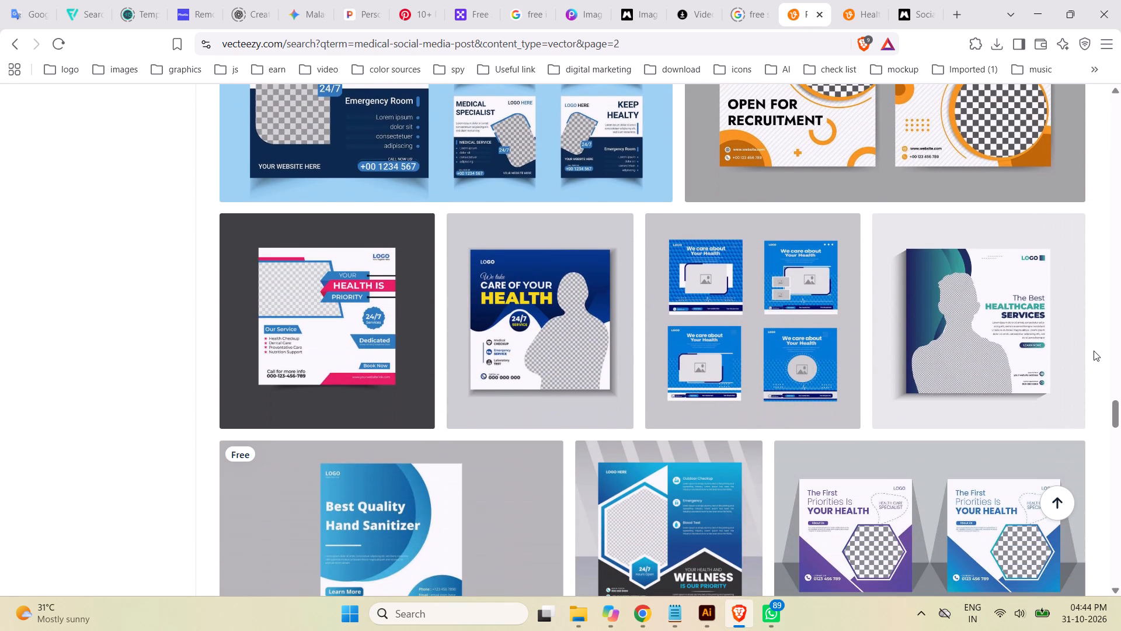
scroll(1094, 351, "down", 4)
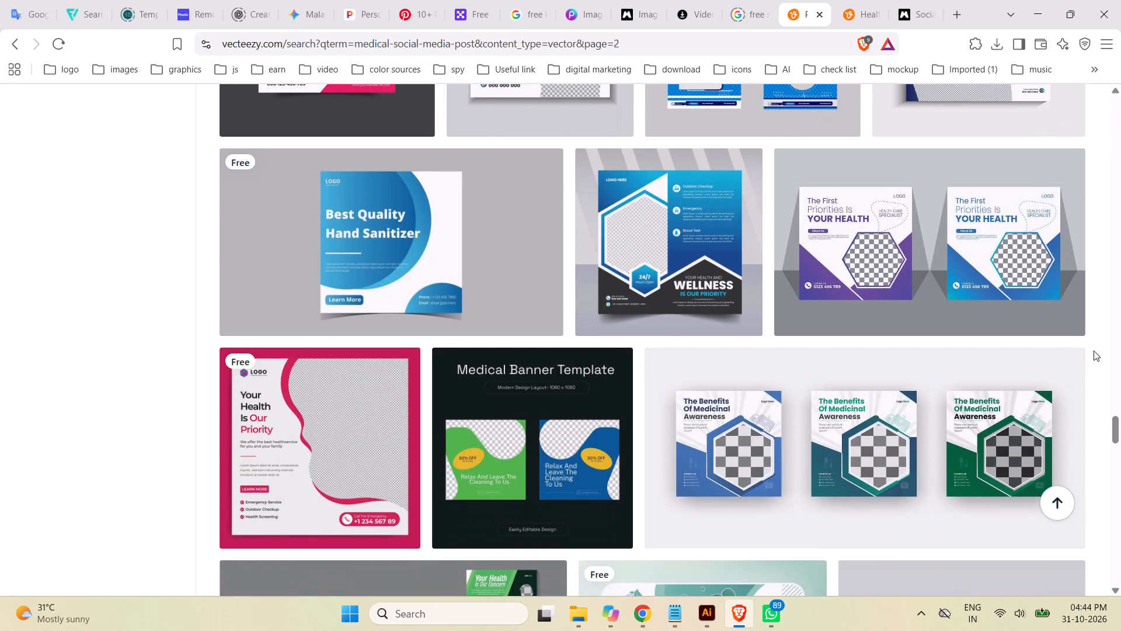
scroll(1094, 351, "down", 5)
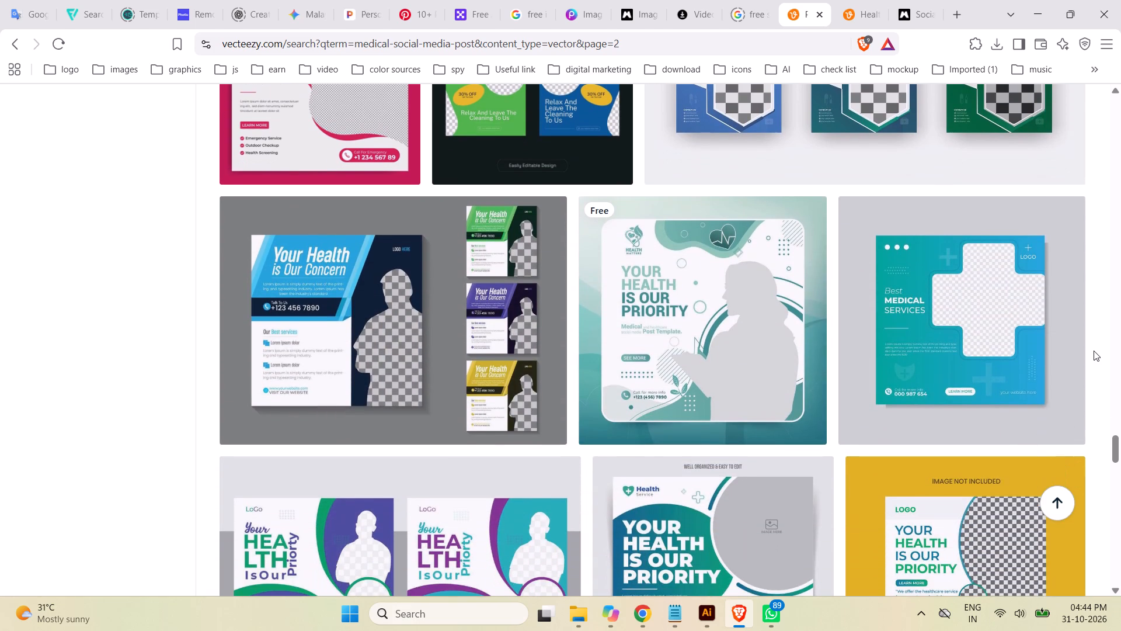
scroll(1094, 351, "down", 3)
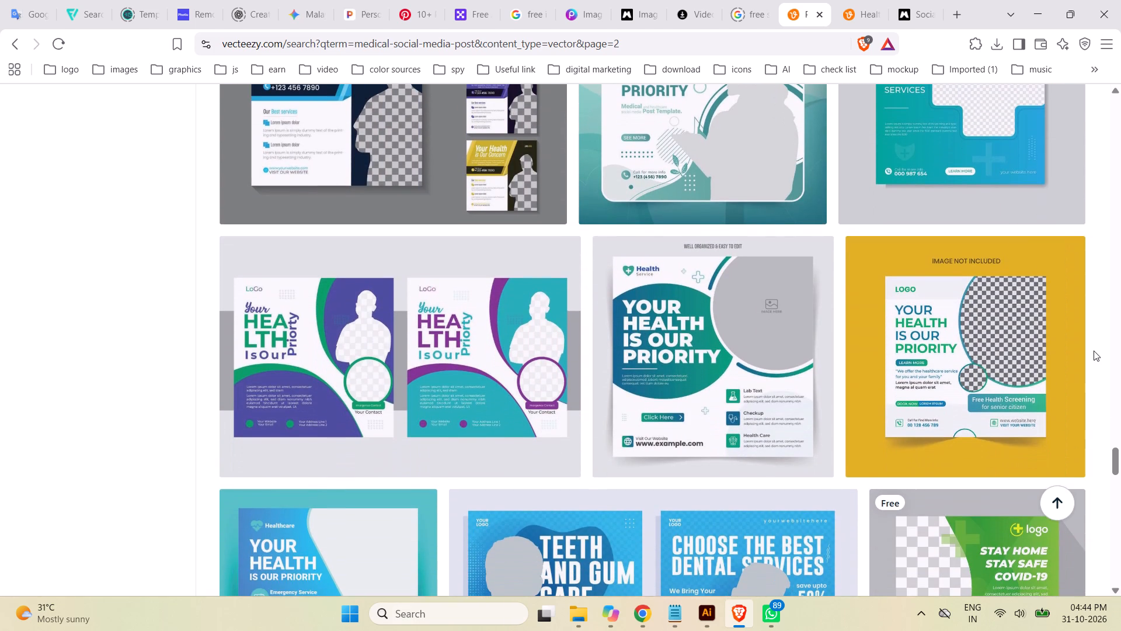
scroll(1094, 351, "down", 3)
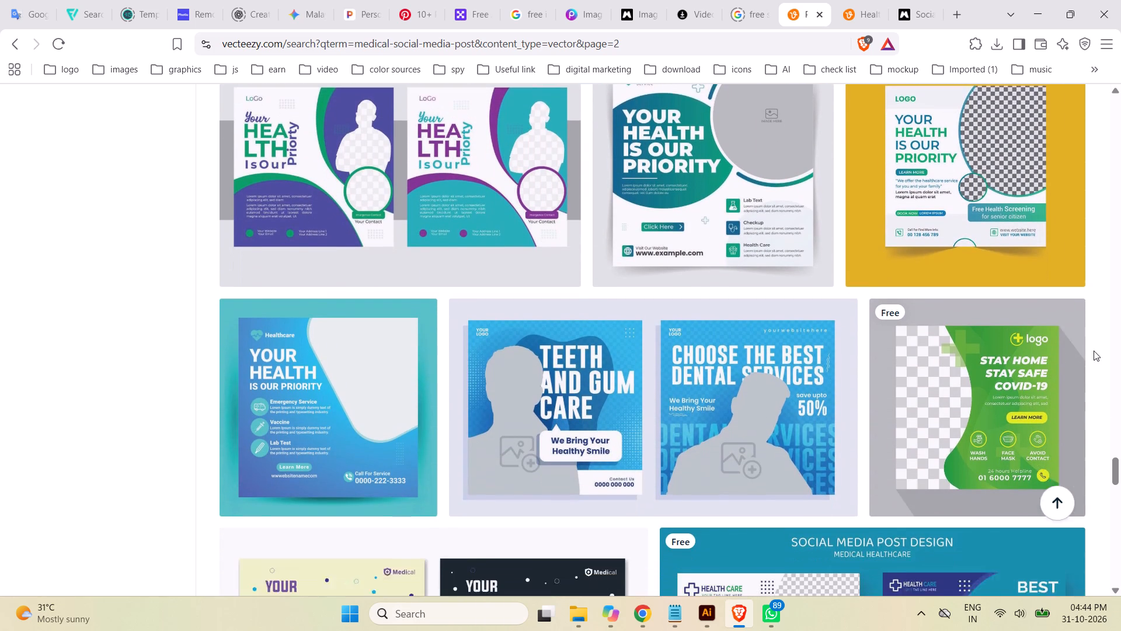
scroll(1094, 351, "down", 4)
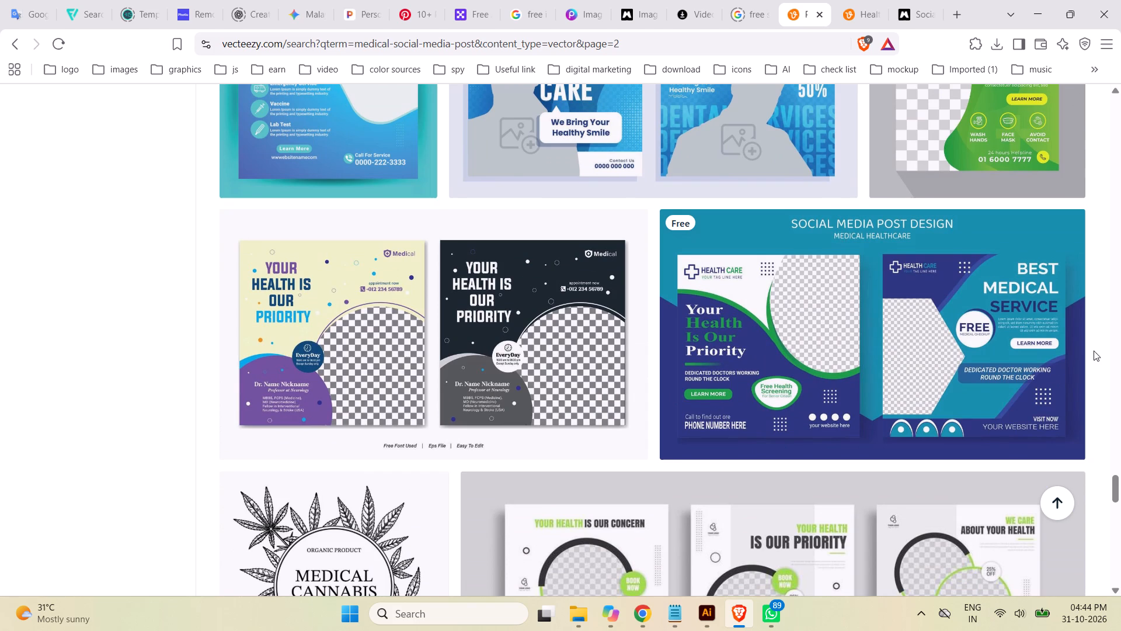
scroll(1094, 351, "down", 5)
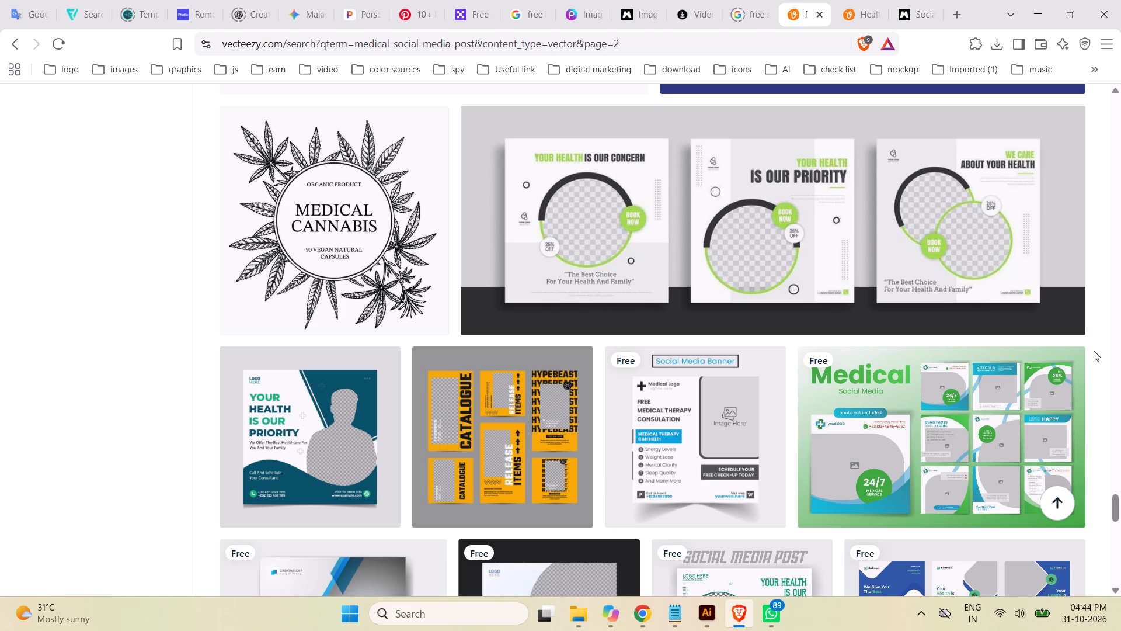
scroll(1094, 351, "down", 4)
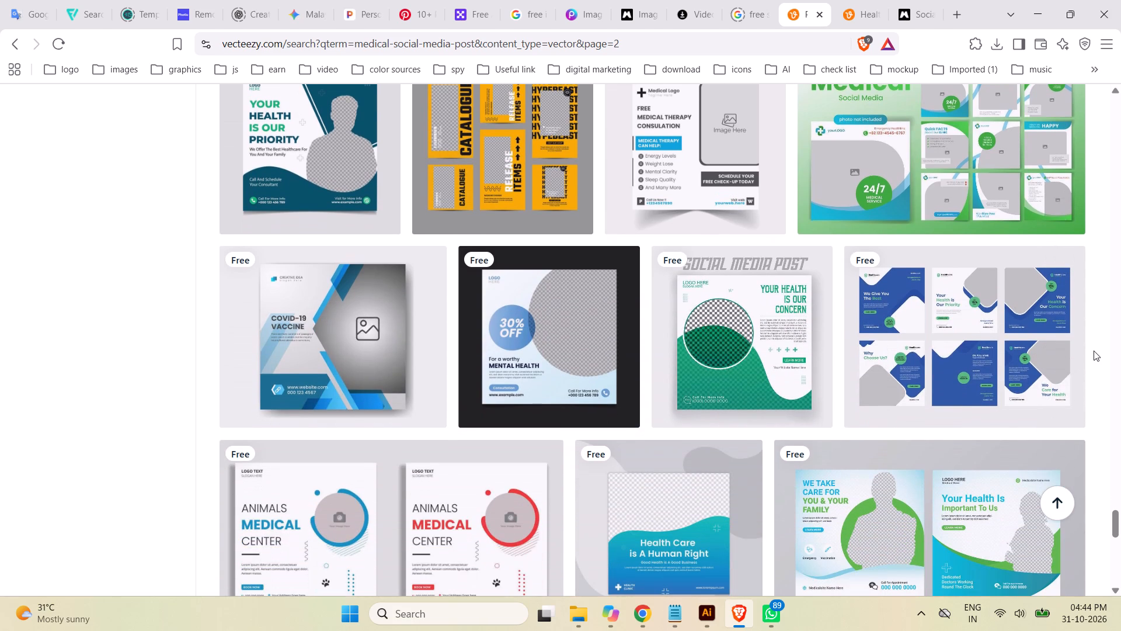
scroll(1094, 351, "down", 2)
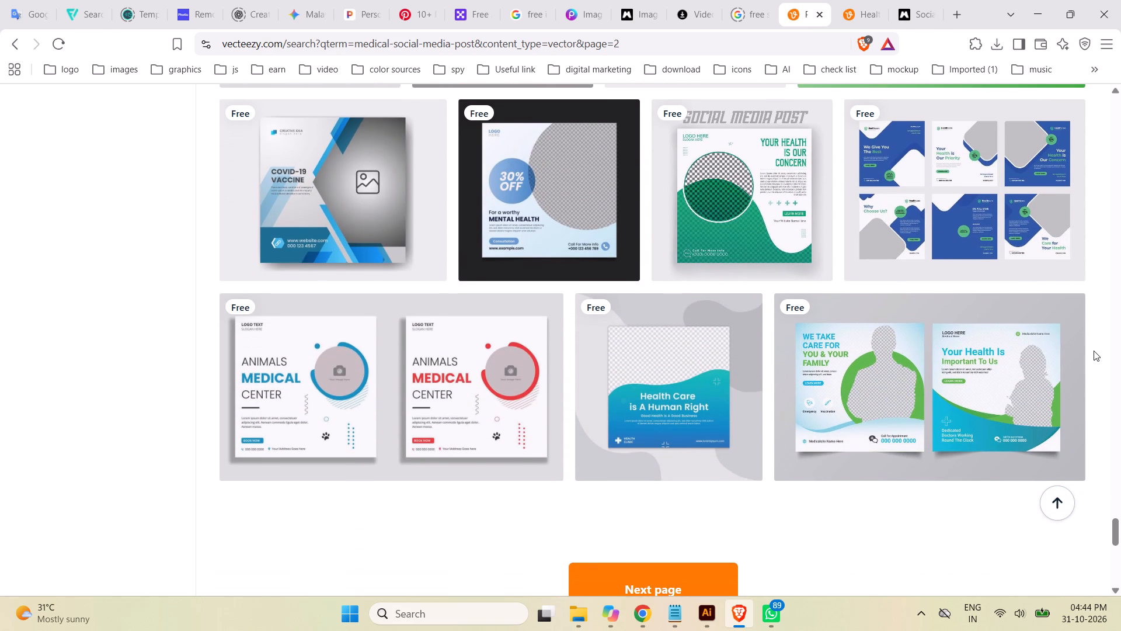
scroll(1094, 351, "up", 1)
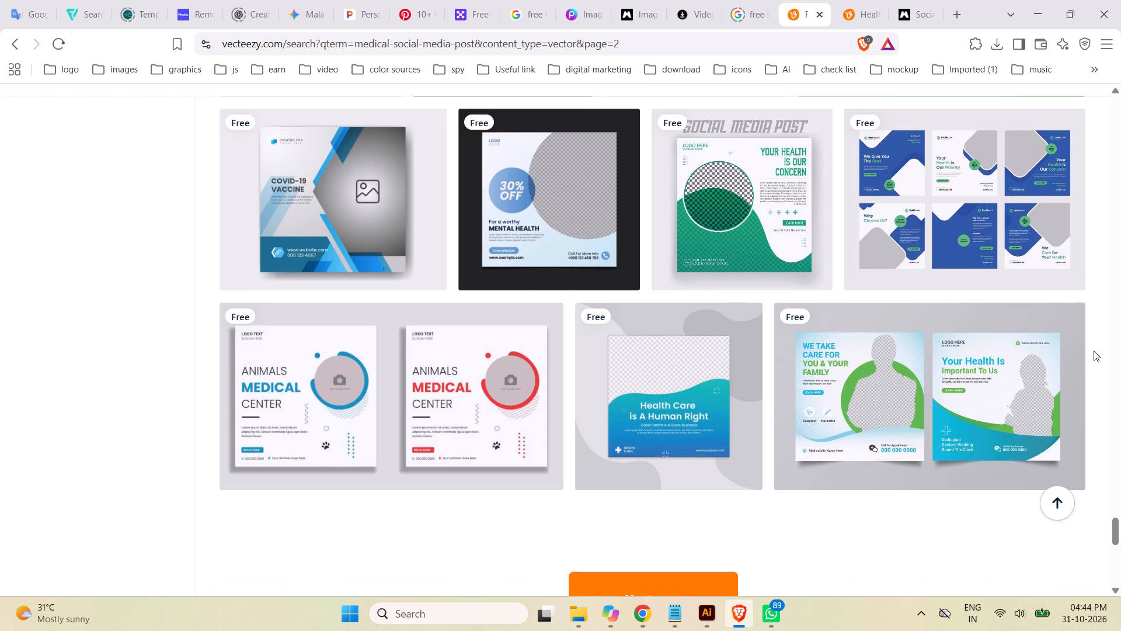
Open page 3 of the medical social media post vector results.
scroll(1094, 351, "down", 3)
left_click(681, 439)
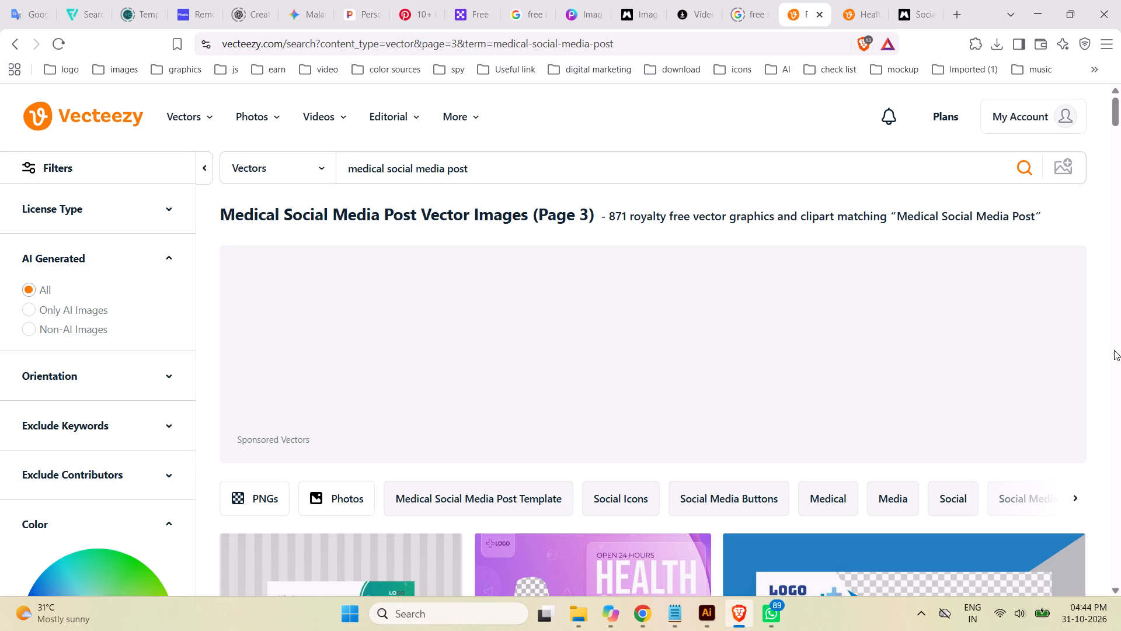
Browse the medical social media post vector templates on page 3 of the results for a suitable healthcare layout.
scroll(1114, 350, "down", 3)
scroll(1111, 348, "up", 1)
scroll(1109, 347, "down", 2)
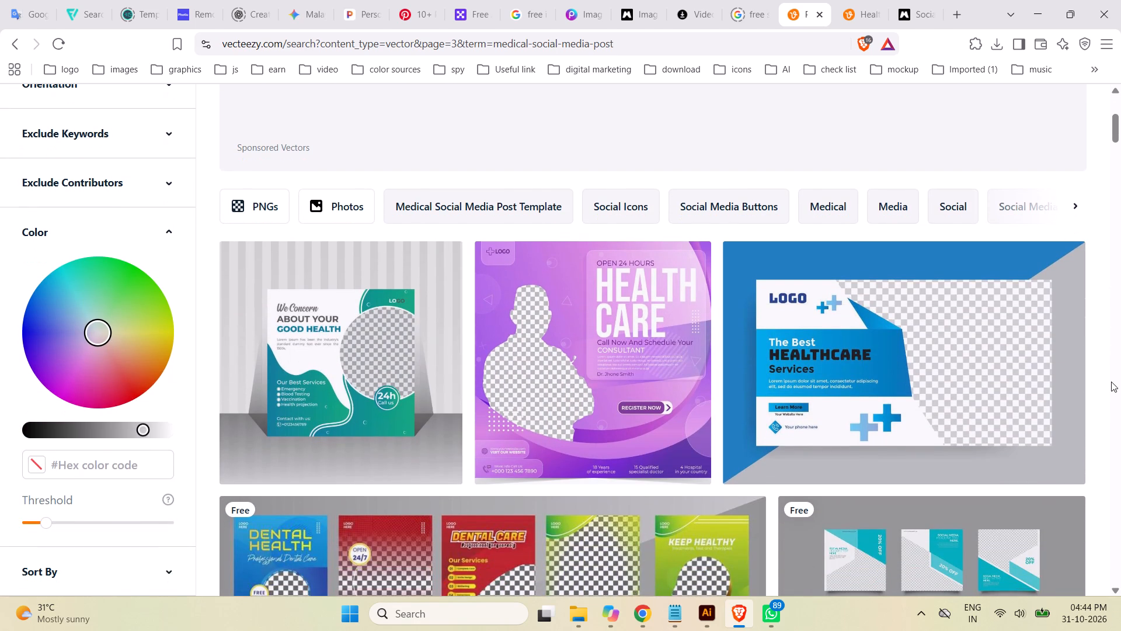
scroll(1111, 380, "down", 4)
scroll(1111, 380, "up", 1)
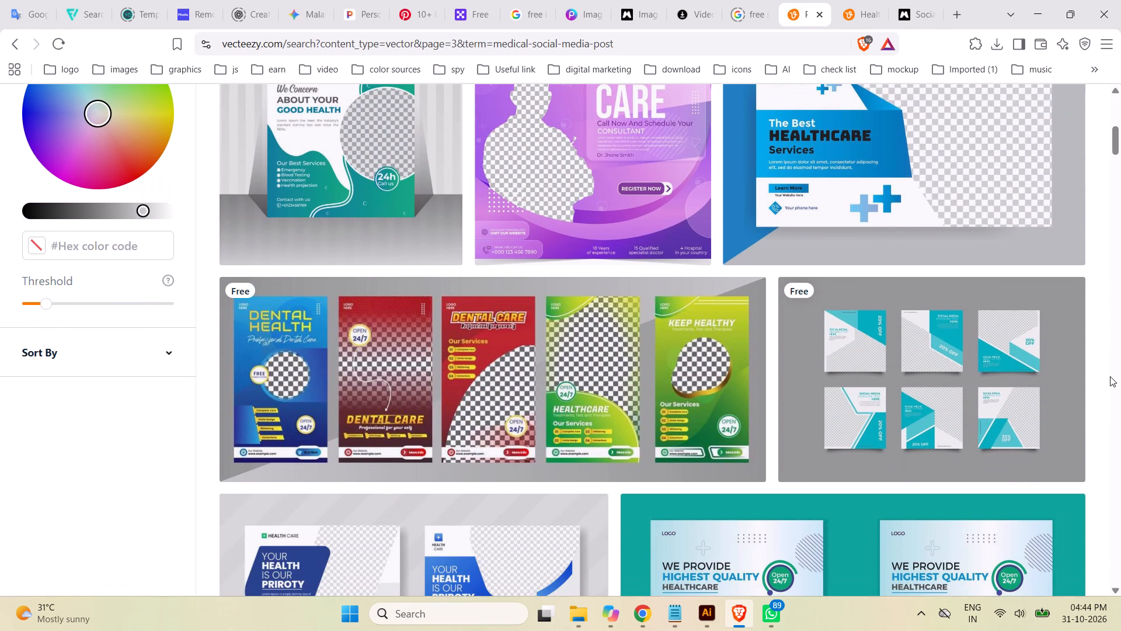
scroll(1110, 376, "down", 4)
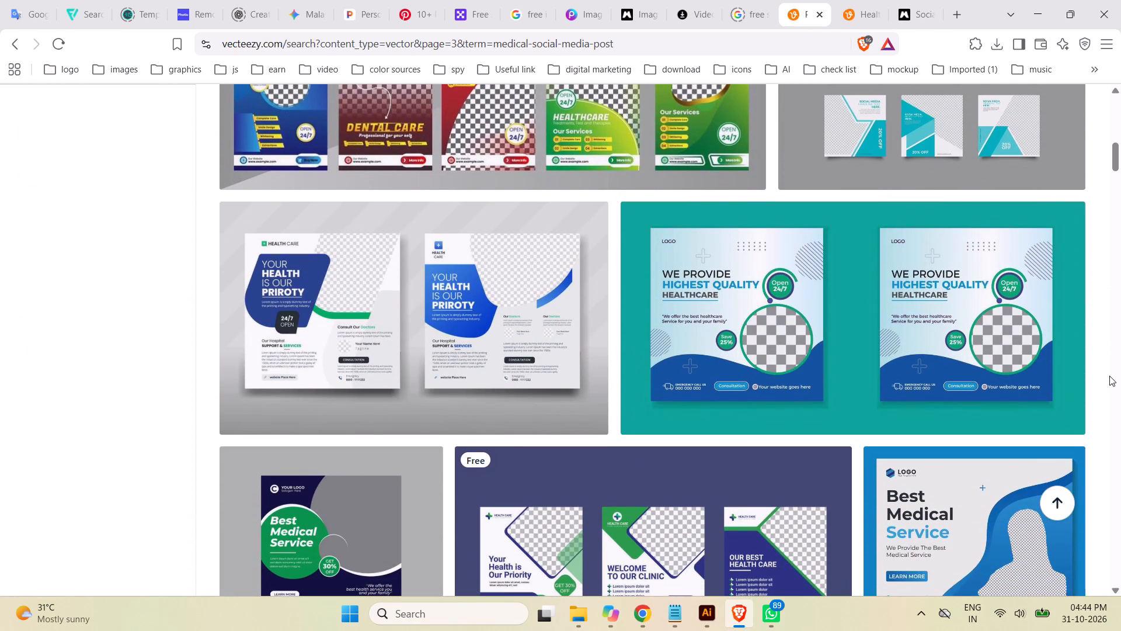
scroll(1109, 376, "down", 1)
scroll(1109, 376, "up", 1)
scroll(1109, 376, "down", 3)
scroll(1108, 375, "up", 1)
scroll(1106, 371, "down", 4)
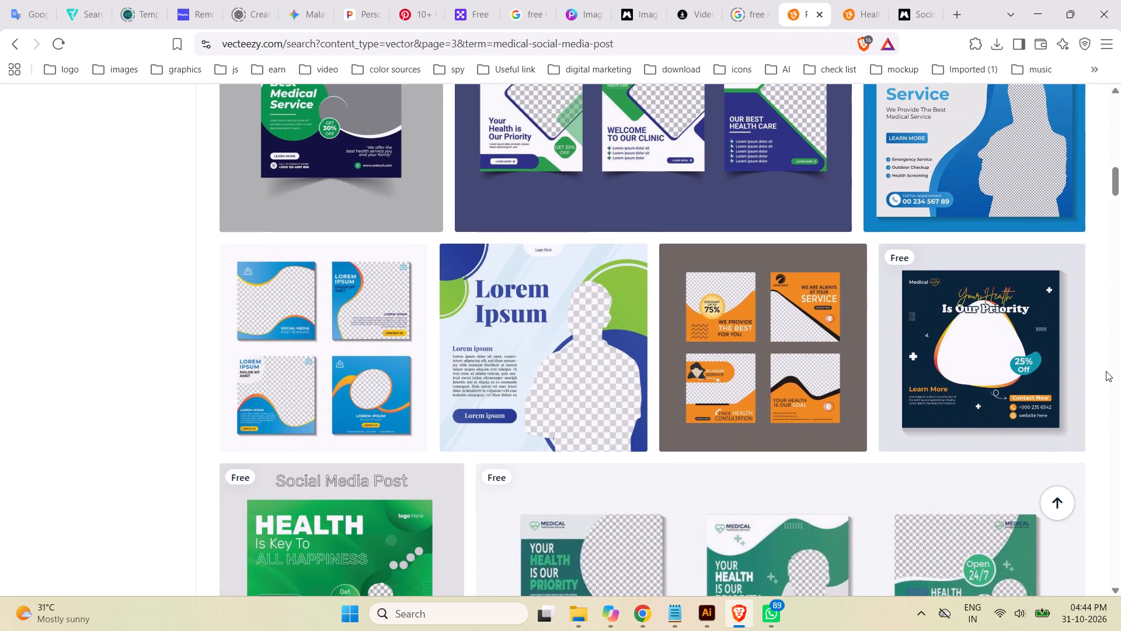
scroll(1106, 371, "down", 2)
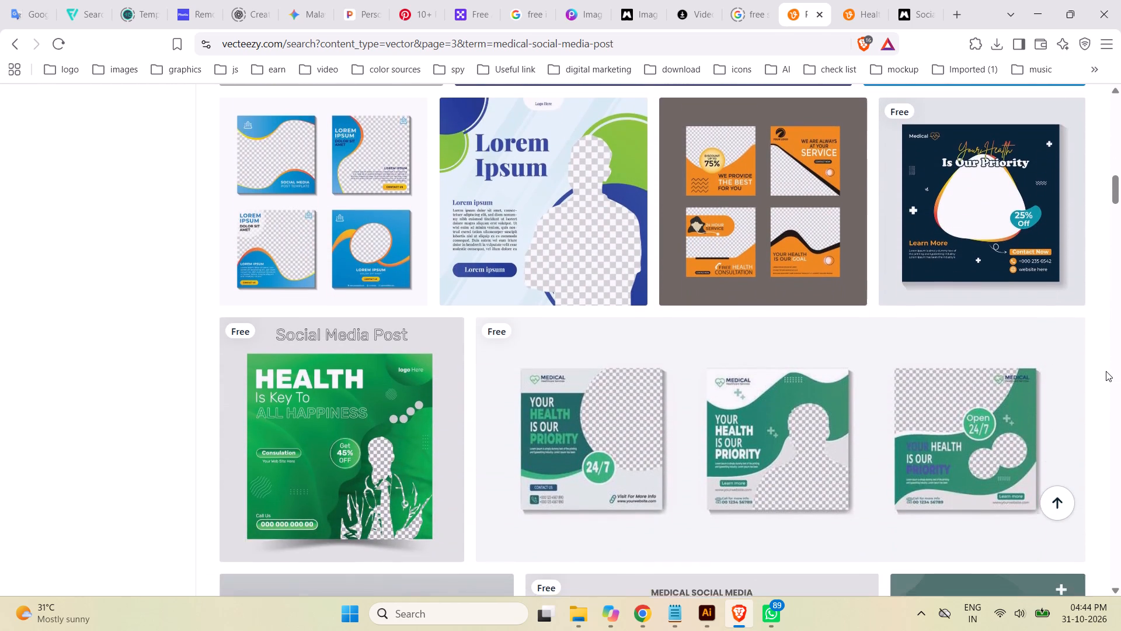
scroll(1106, 371, "down", 1)
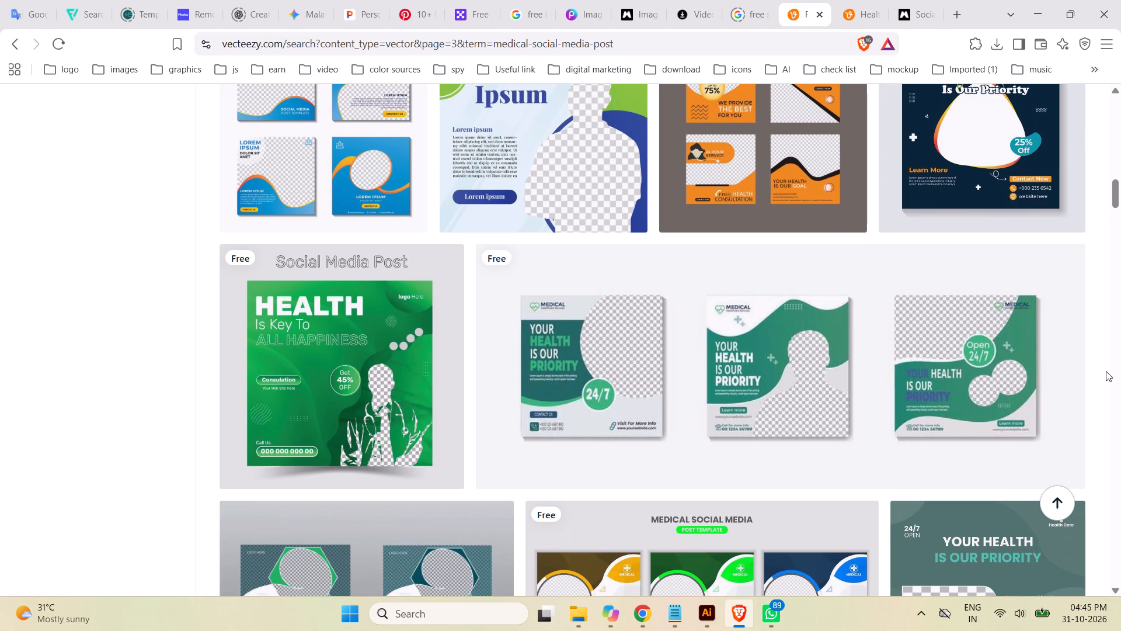
scroll(1106, 371, "down", 5)
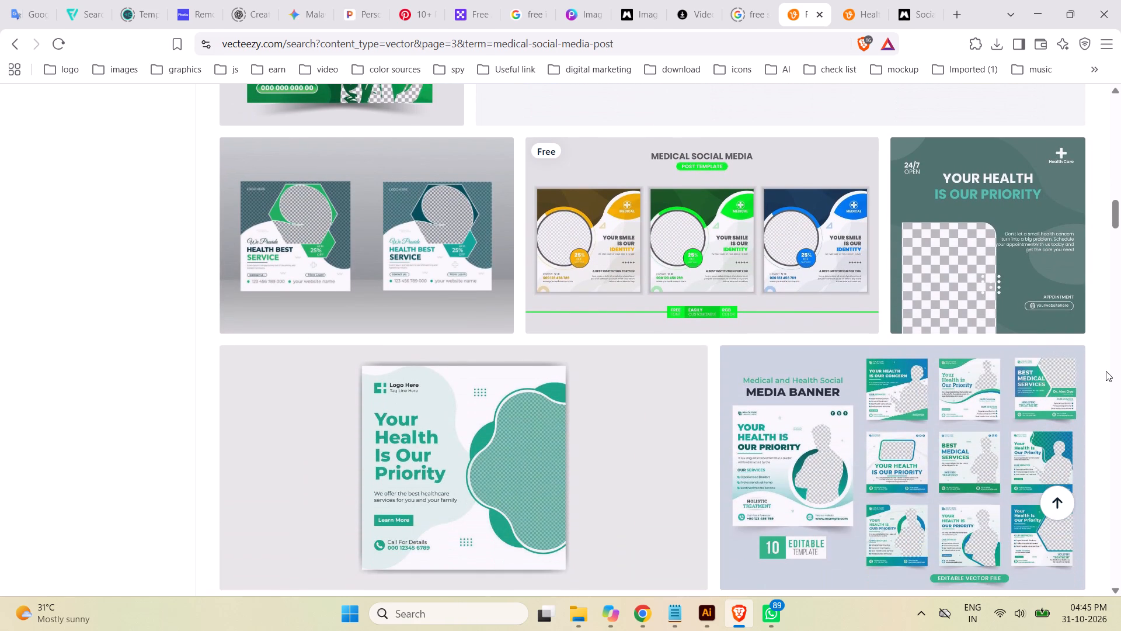
scroll(1106, 371, "down", 2)
scroll(1106, 371, "up", 1)
scroll(1106, 371, "down", 1)
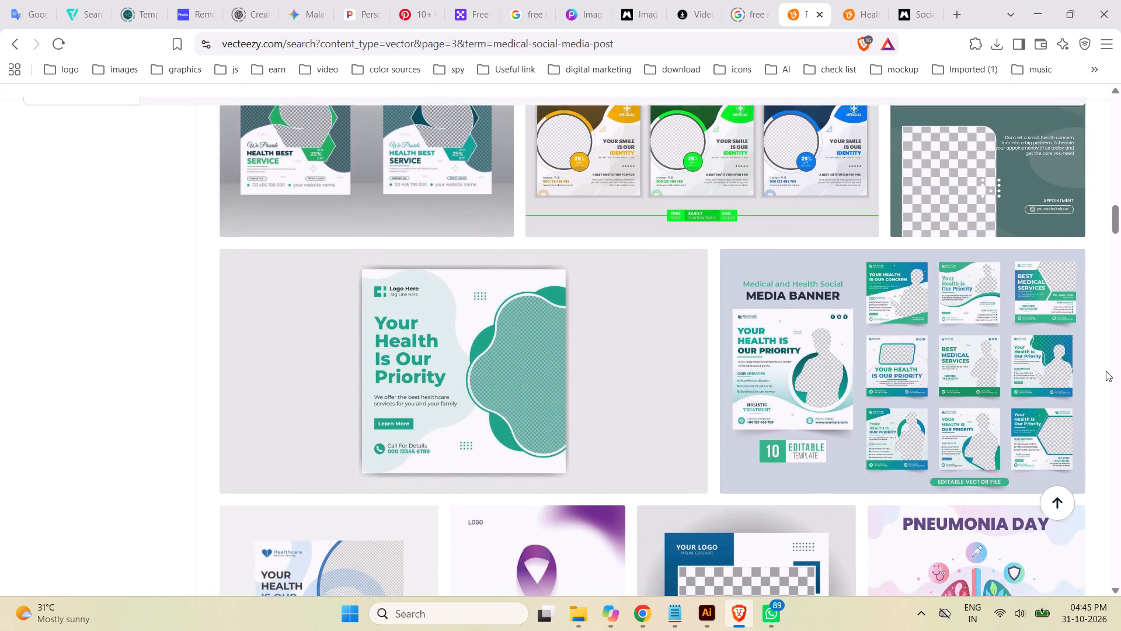
scroll(1106, 371, "down", 2)
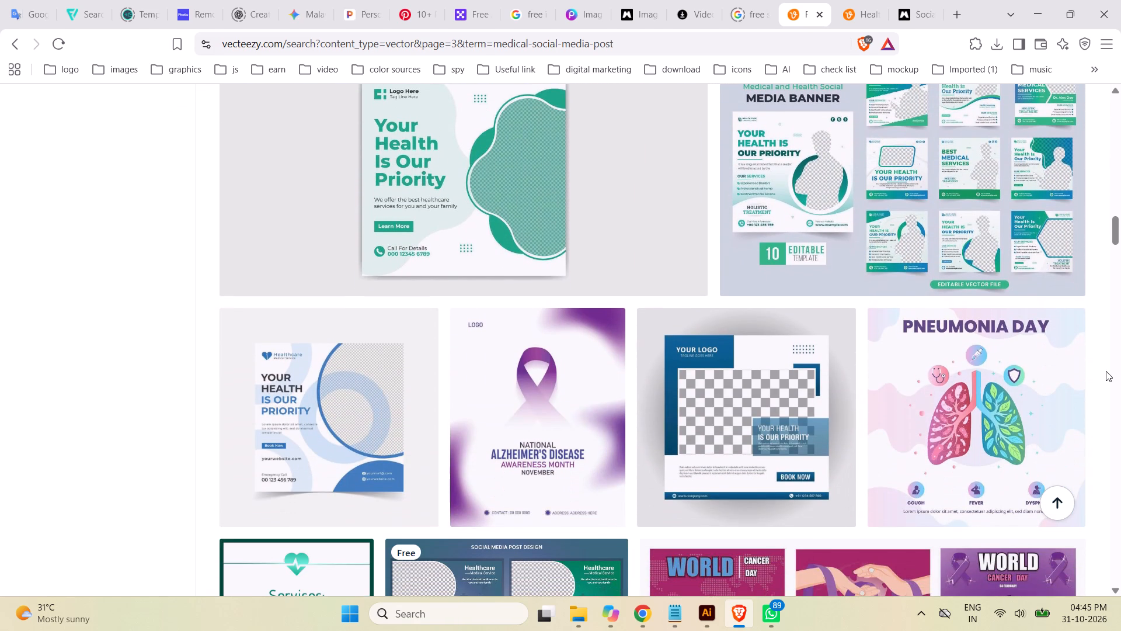
scroll(1106, 371, "down", 1)
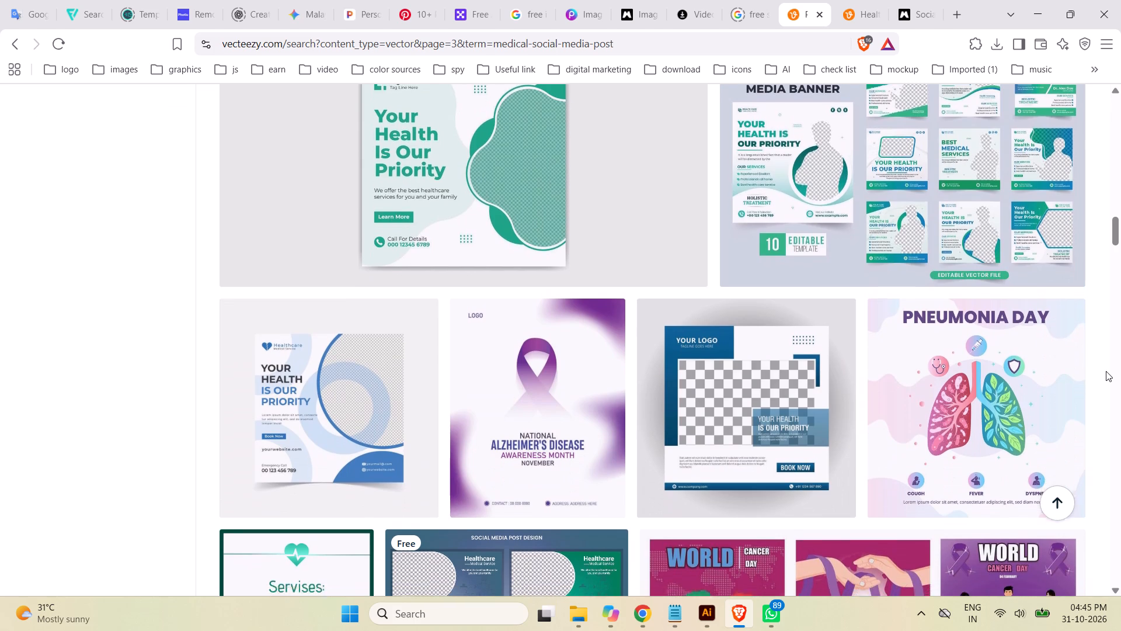
scroll(1106, 371, "down", 2)
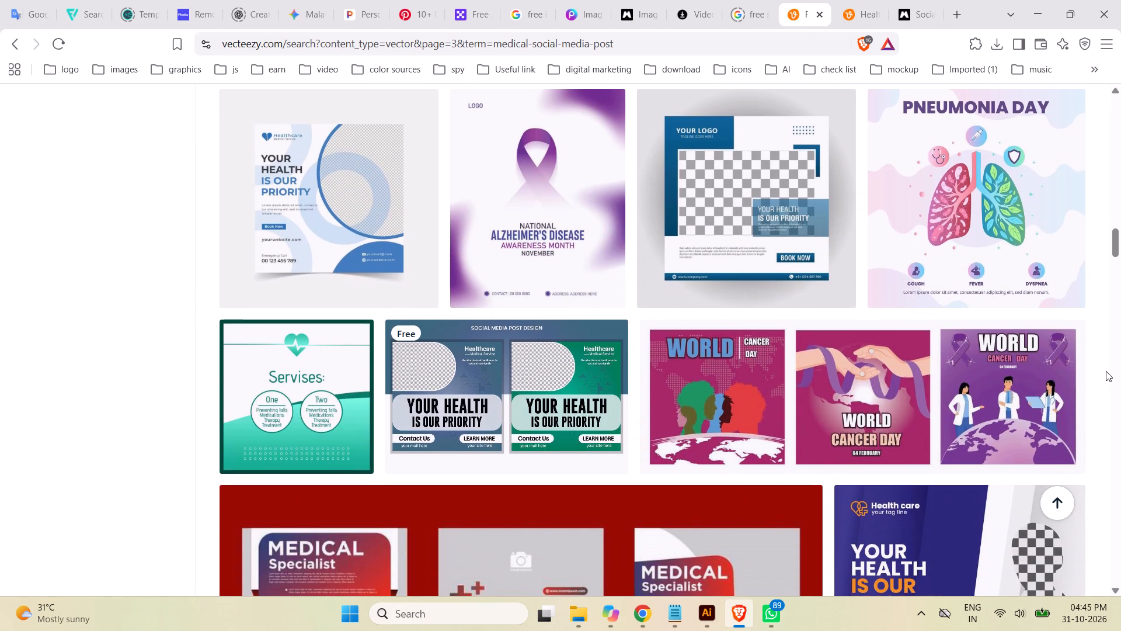
scroll(1106, 371, "down", 4)
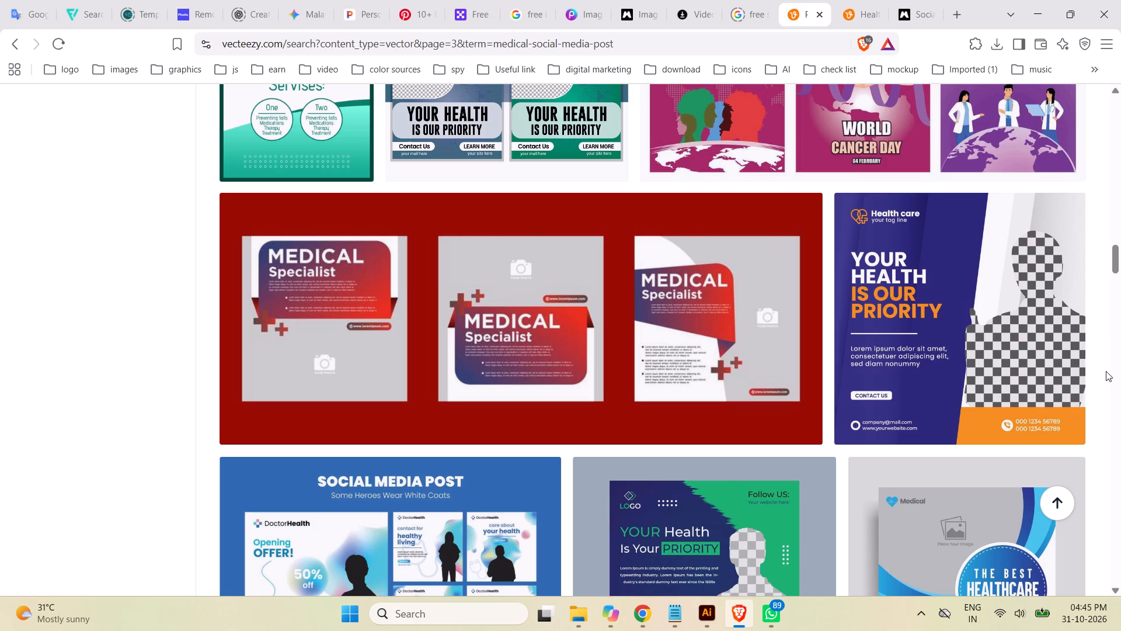
scroll(1106, 371, "down", 2)
scroll(1106, 371, "up", 1)
scroll(1106, 371, "down", 3)
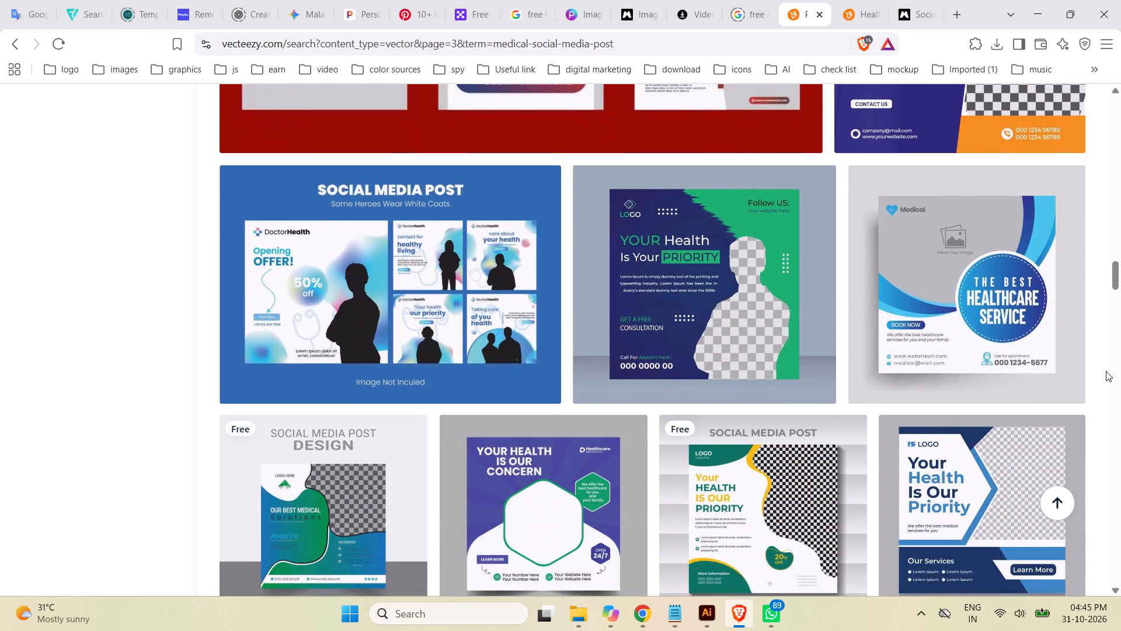
scroll(1106, 371, "down", 3)
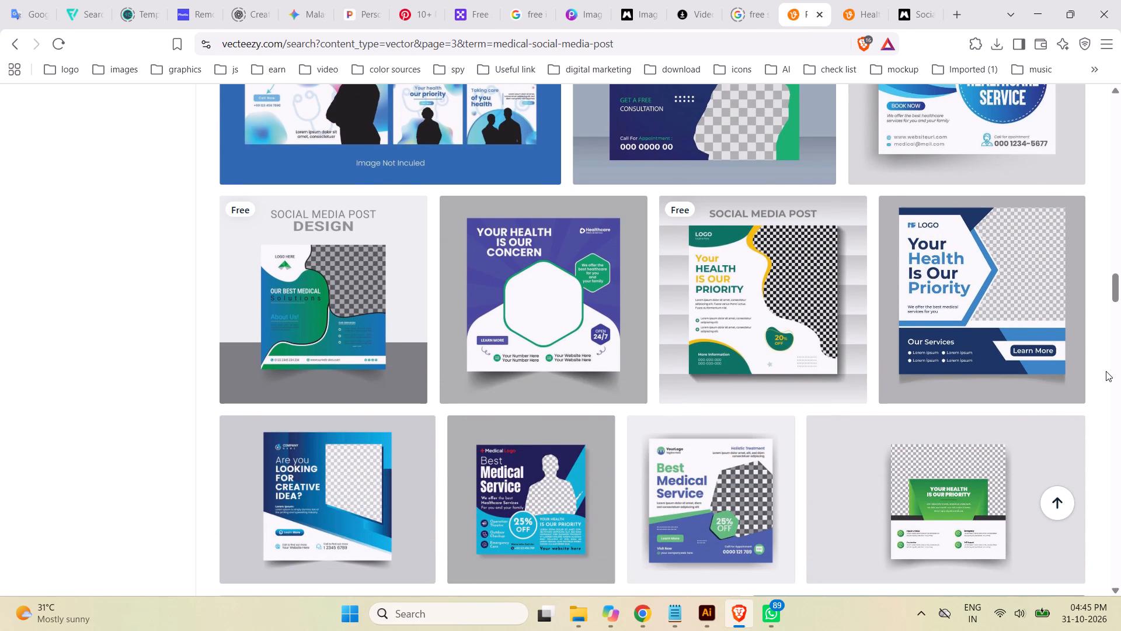
scroll(1106, 371, "down", 2)
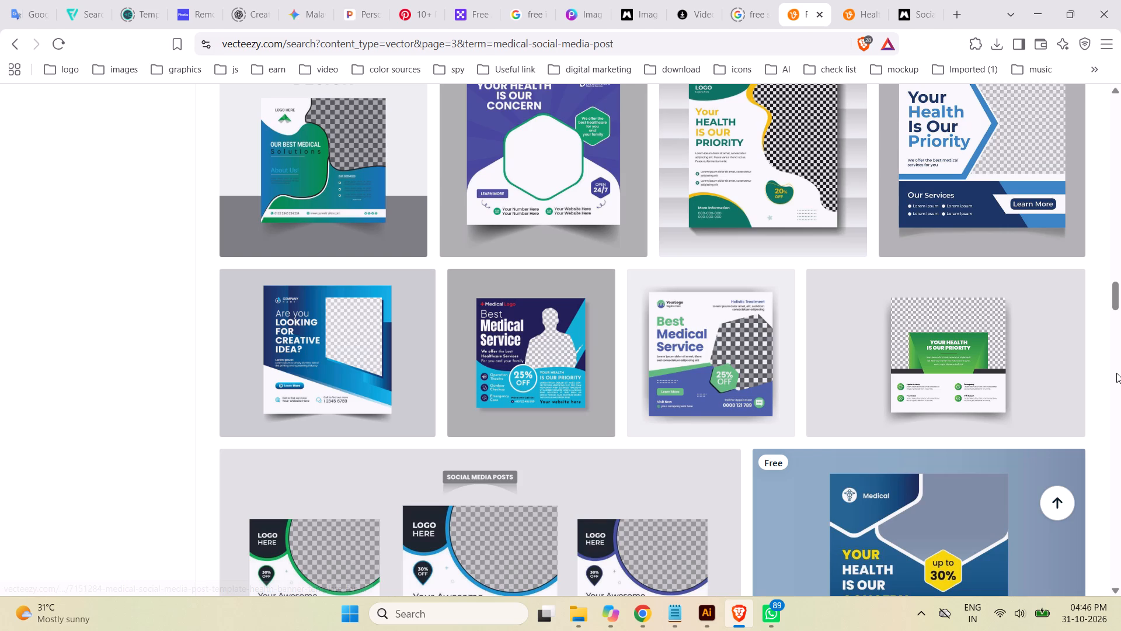
Switch to Illustrator and close the Vecteezy medical social media template EPS document, leaving the Healthcare-Australia-training file open.
left_click(708, 620)
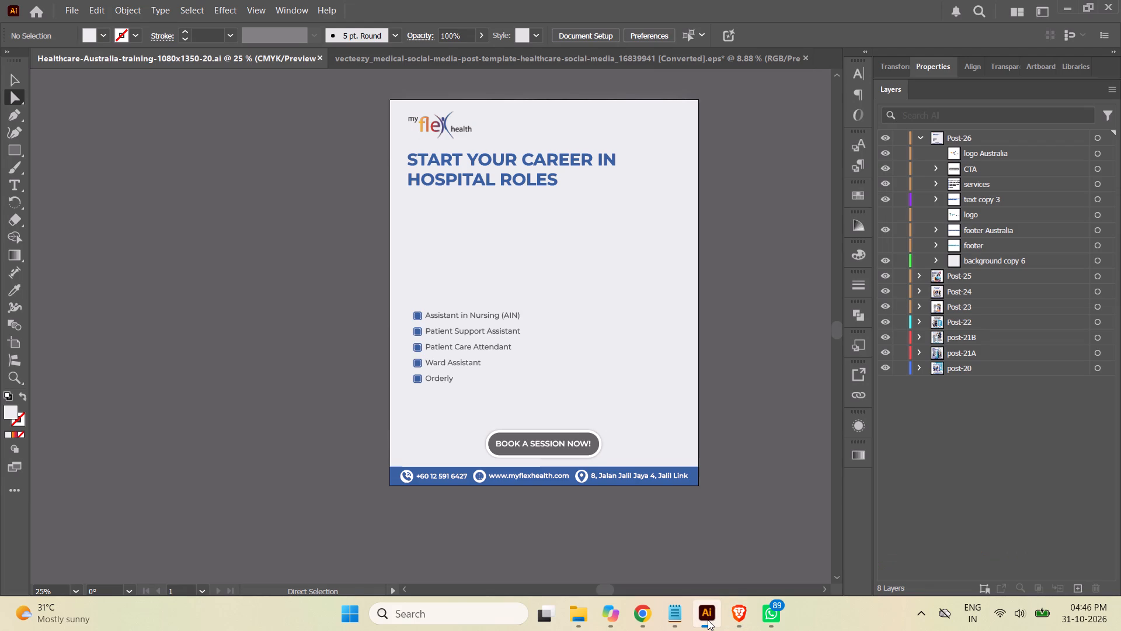
left_click(708, 620)
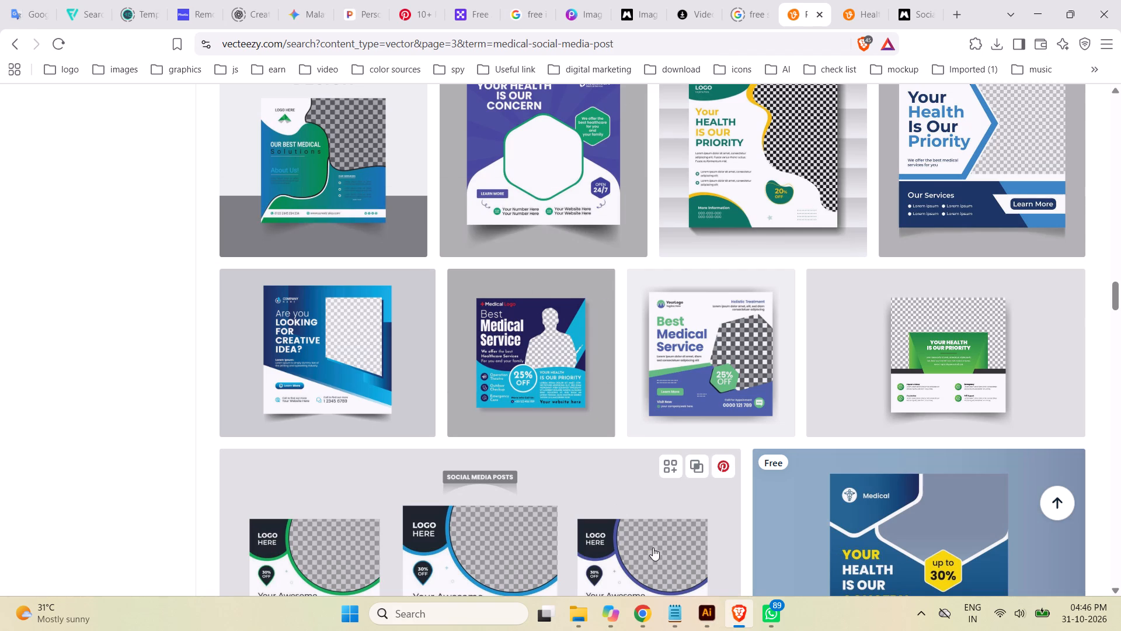
left_click(701, 617)
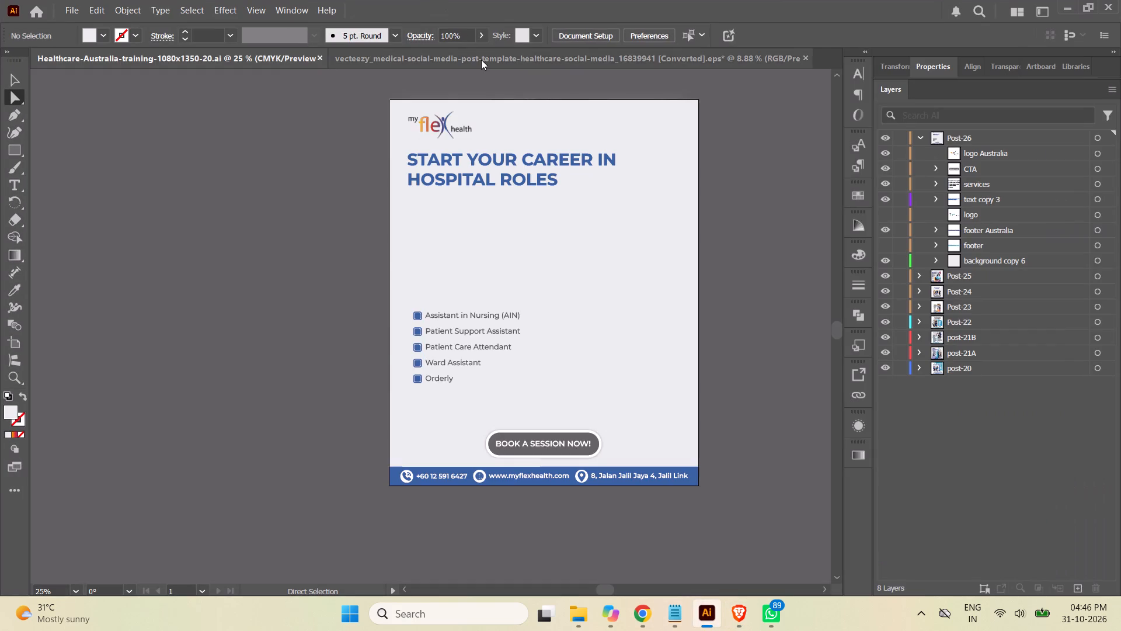
left_click(481, 60)
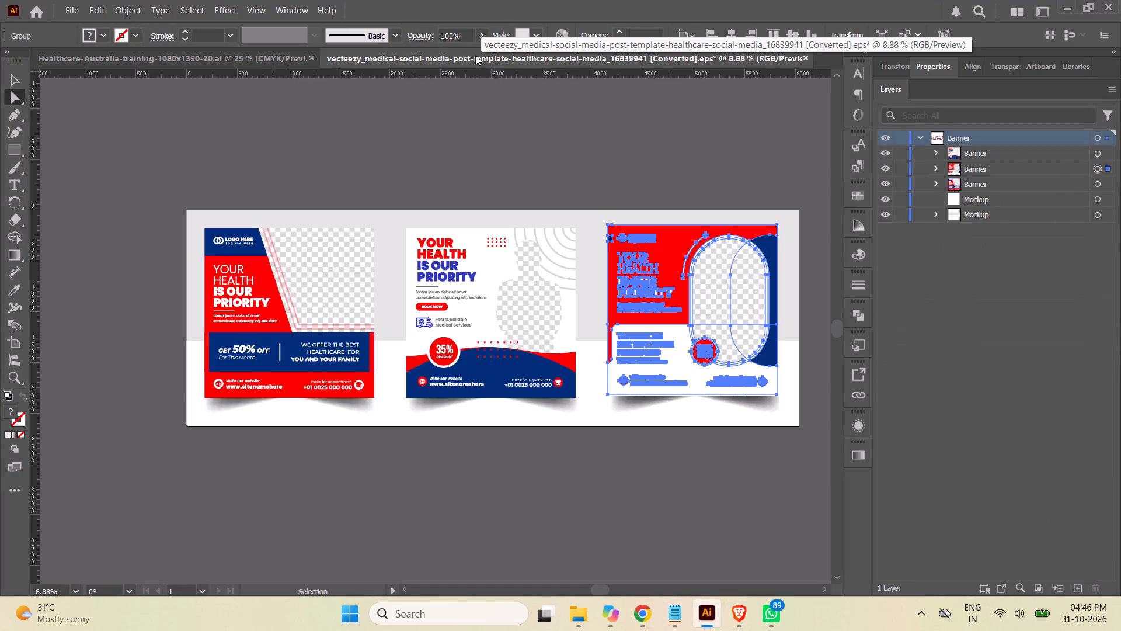
left_click(806, 57)
left_click(631, 332)
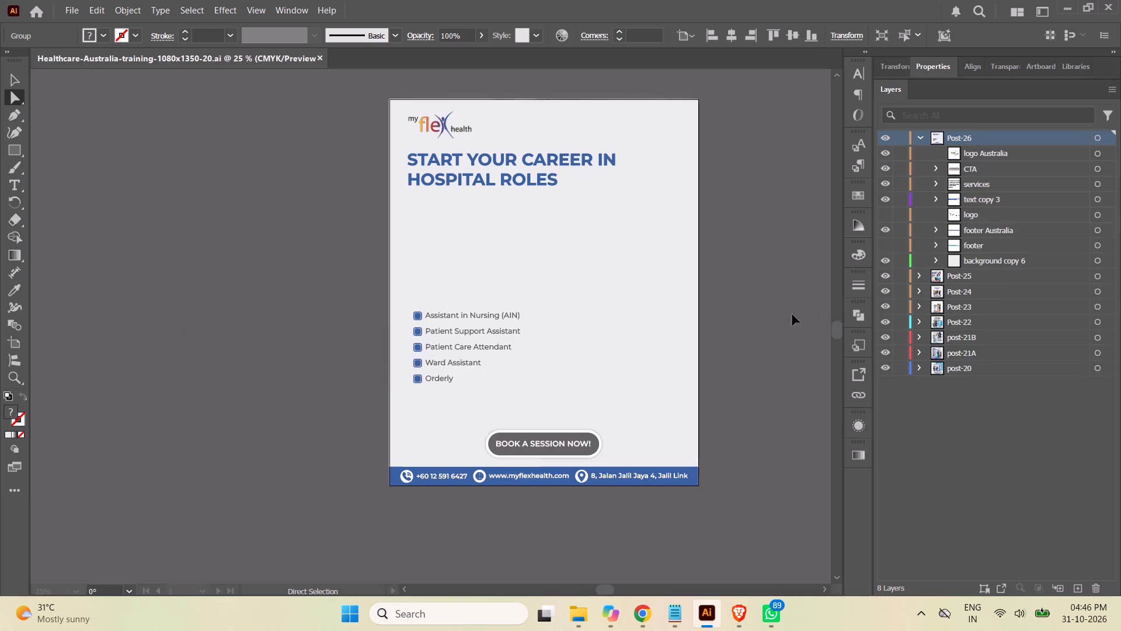
Switch to Chrome and check the MFHM - Wellness Therapy task brief in Asana.
left_click(645, 618)
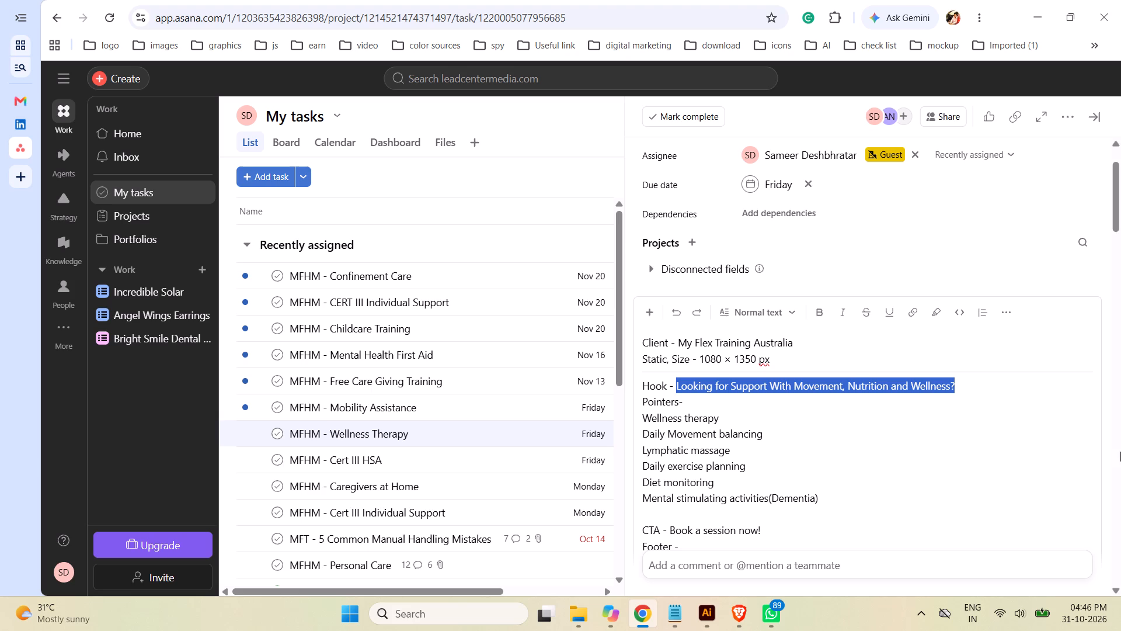
Switch to Brave and examine the layout of the healthcare social media banner template with the slanted image frame on Vecteezy.
left_click(746, 616)
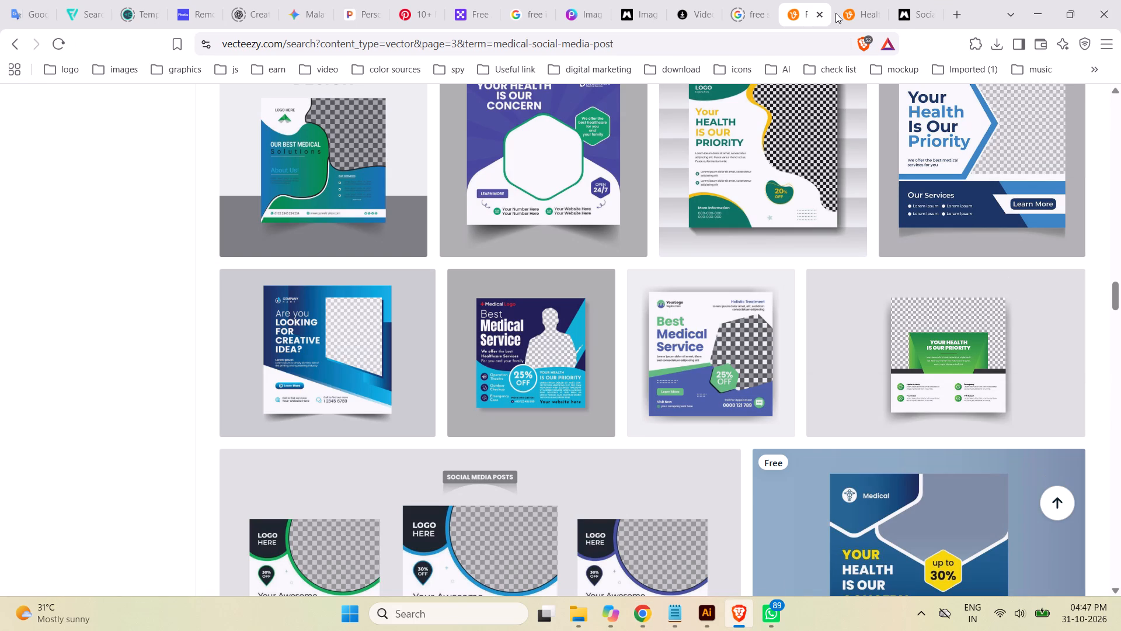
left_click(862, 11)
scroll(737, 331, "down", 1)
scroll(737, 331, "up", 1)
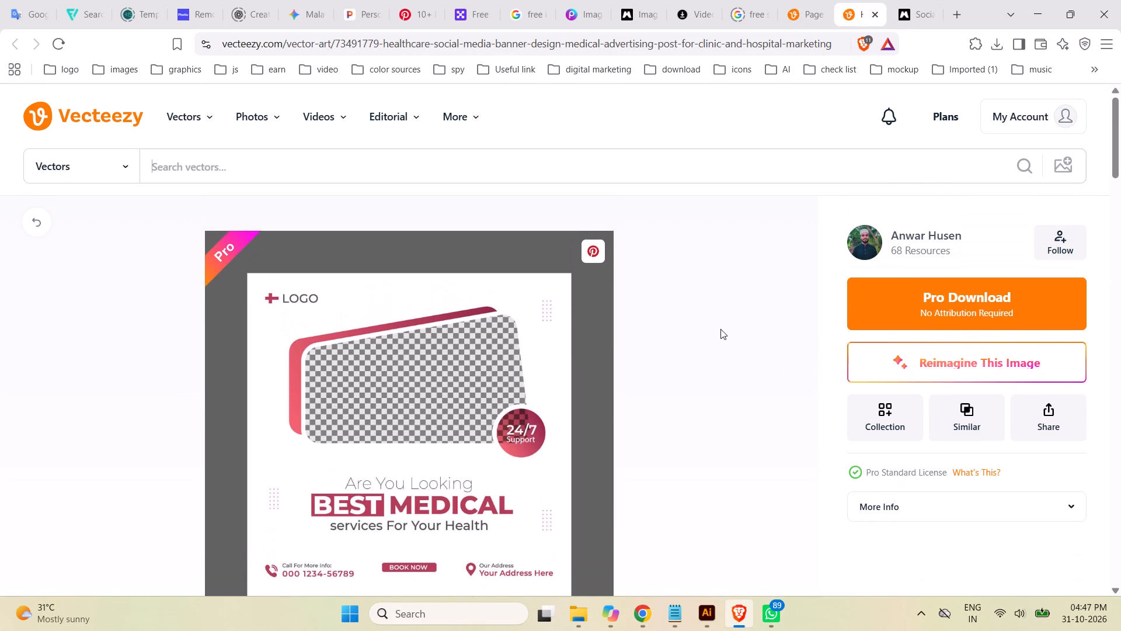
scroll(720, 329, "down", 1)
scroll(720, 329, "up", 1)
In Illustrator, hide Post-26's text copy 3 headline and draw a rectangle about 825 × 482 px between the logo and the services list.
left_click(712, 610)
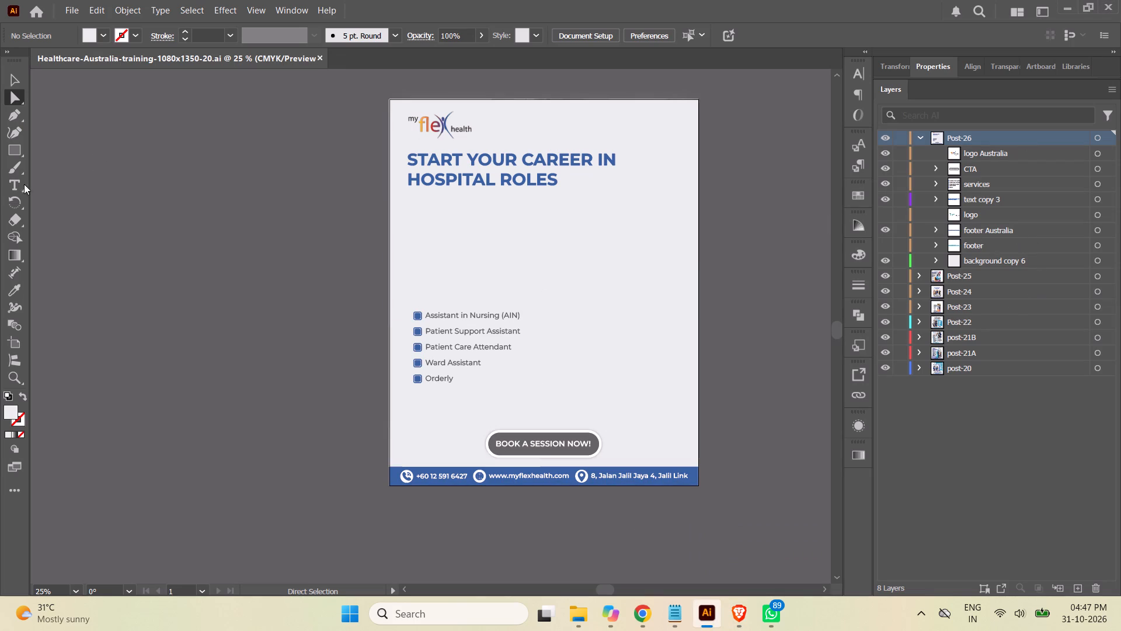
left_click(13, 147)
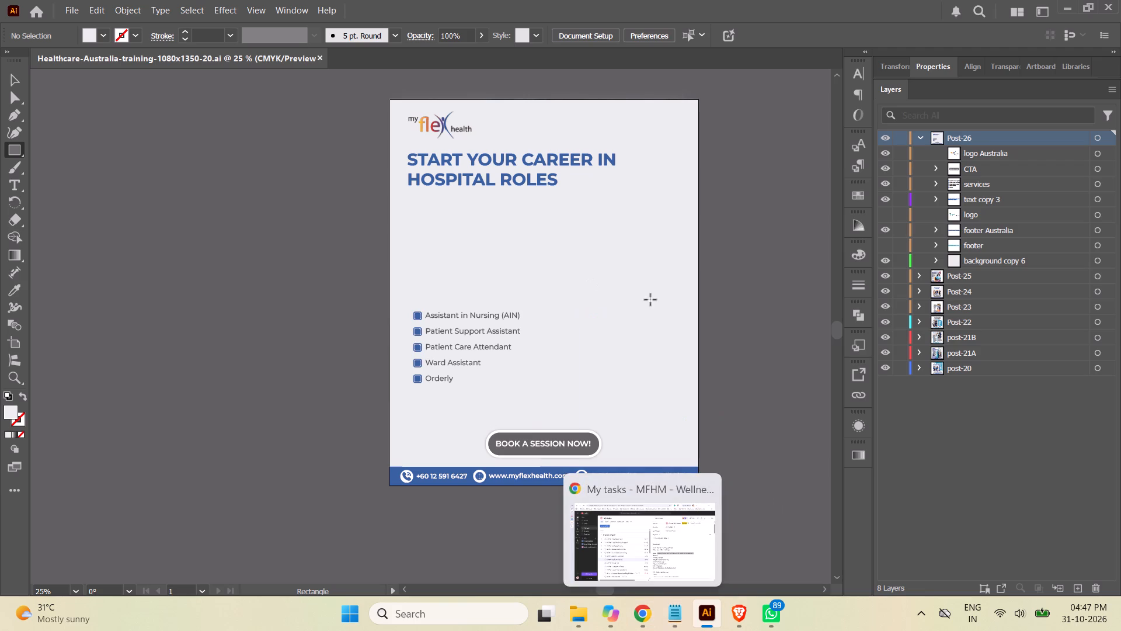
left_click(885, 198)
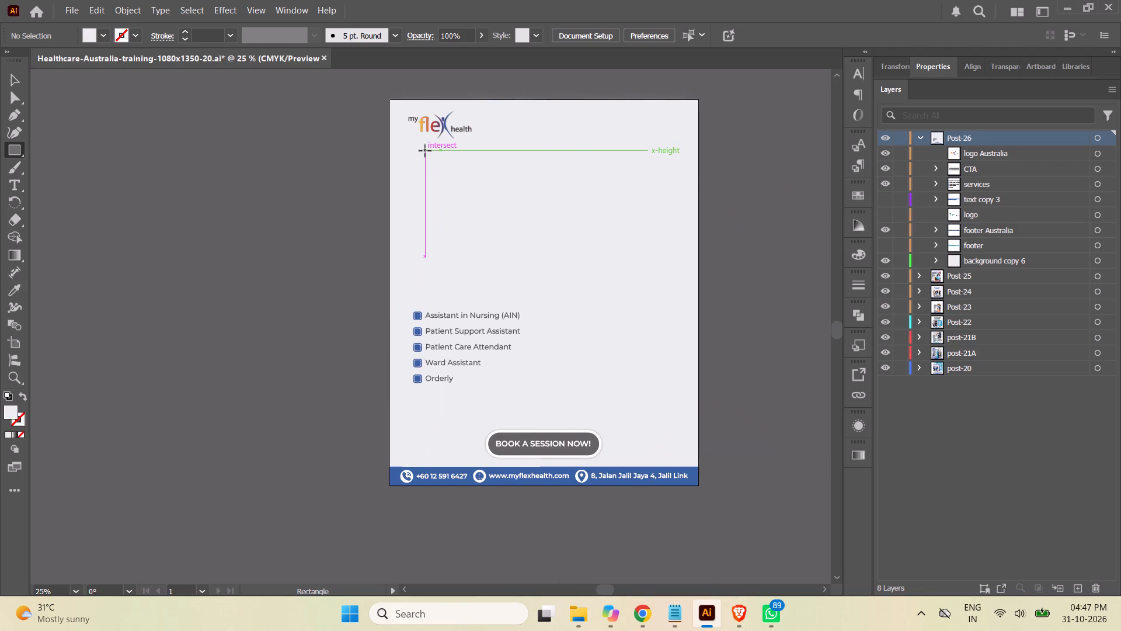
left_click_drag(425, 151, 647, 276)
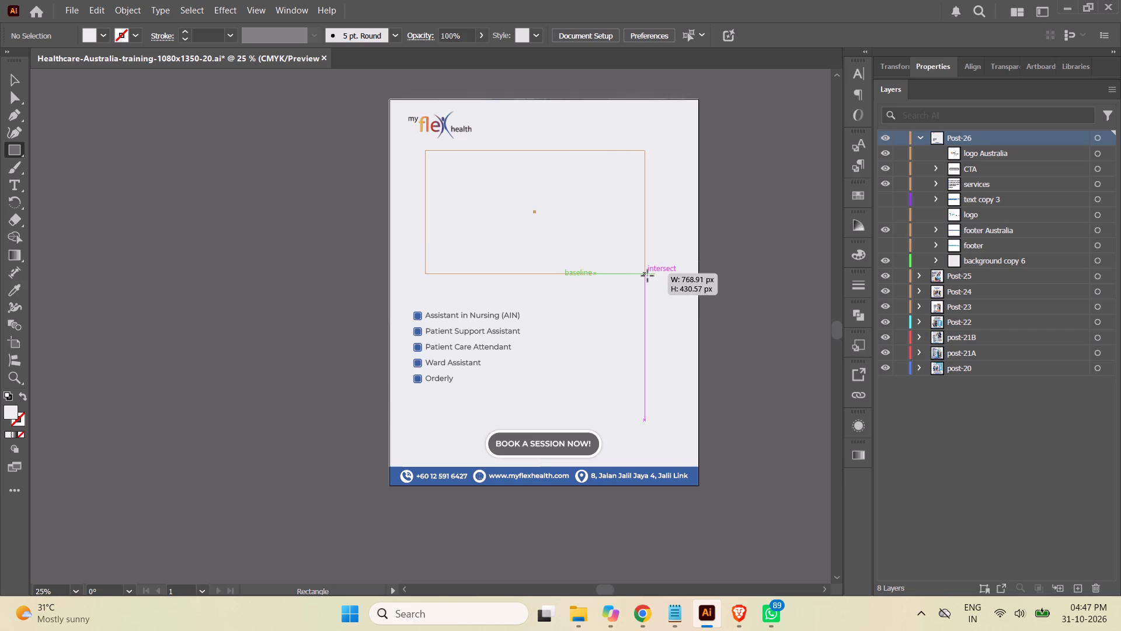
left_click_drag(647, 276, 662, 287)
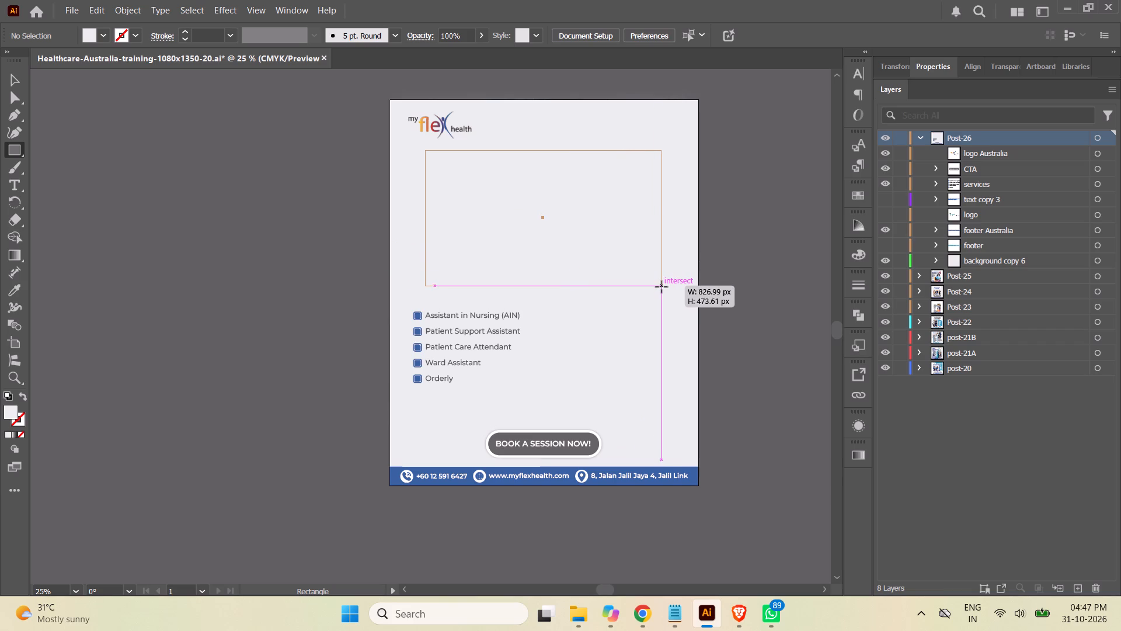
left_click_drag(662, 287, 660, 288)
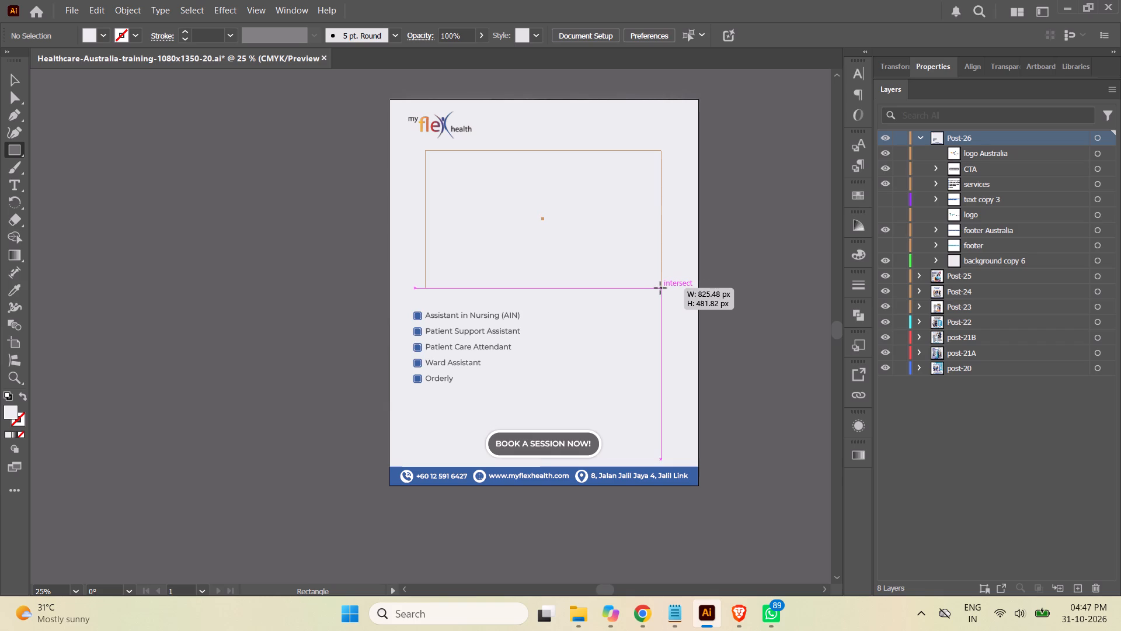
left_click_drag(660, 288, 660, 289)
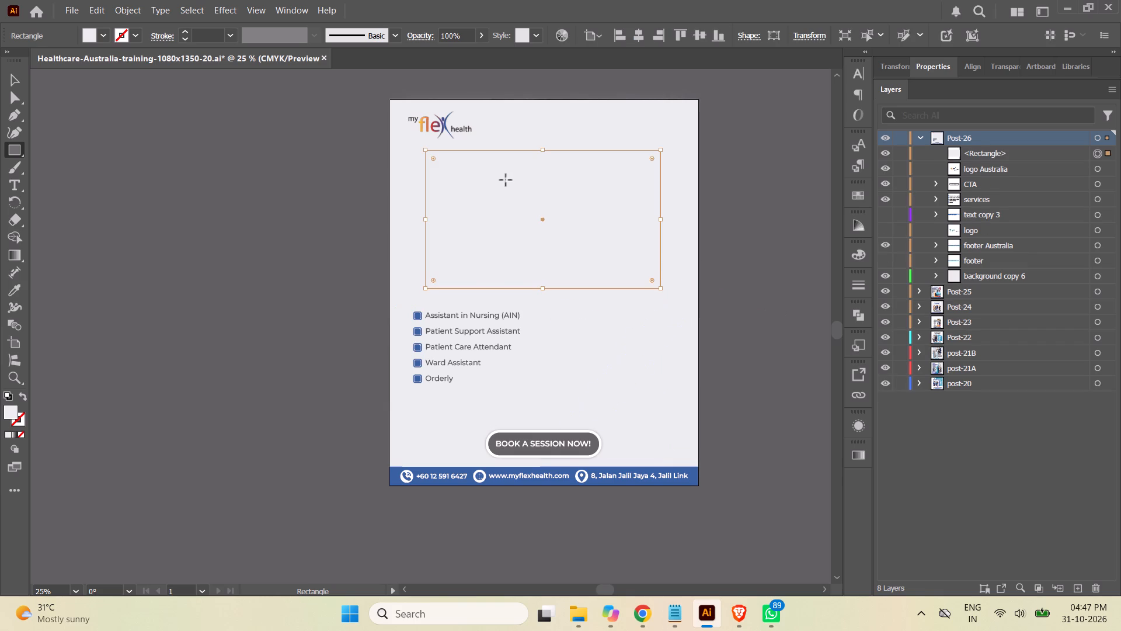
Round all the new rectangle's corners to a radius of about 41 px and return to the Selection tool.
left_click_drag(434, 158, 435, 162)
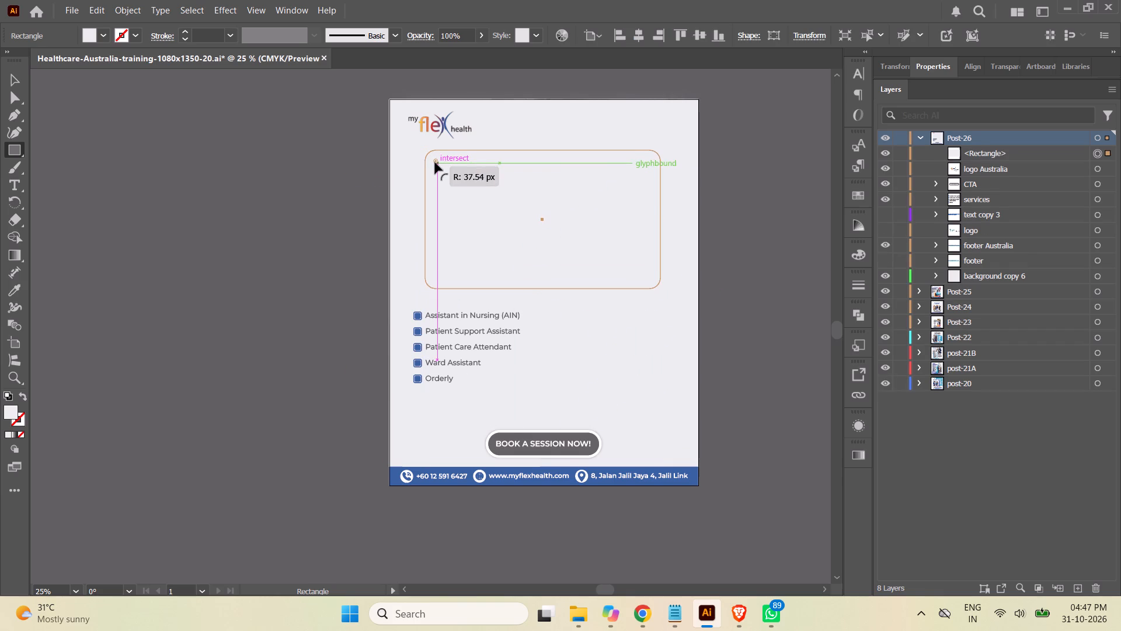
left_click_drag(435, 162, 434, 165)
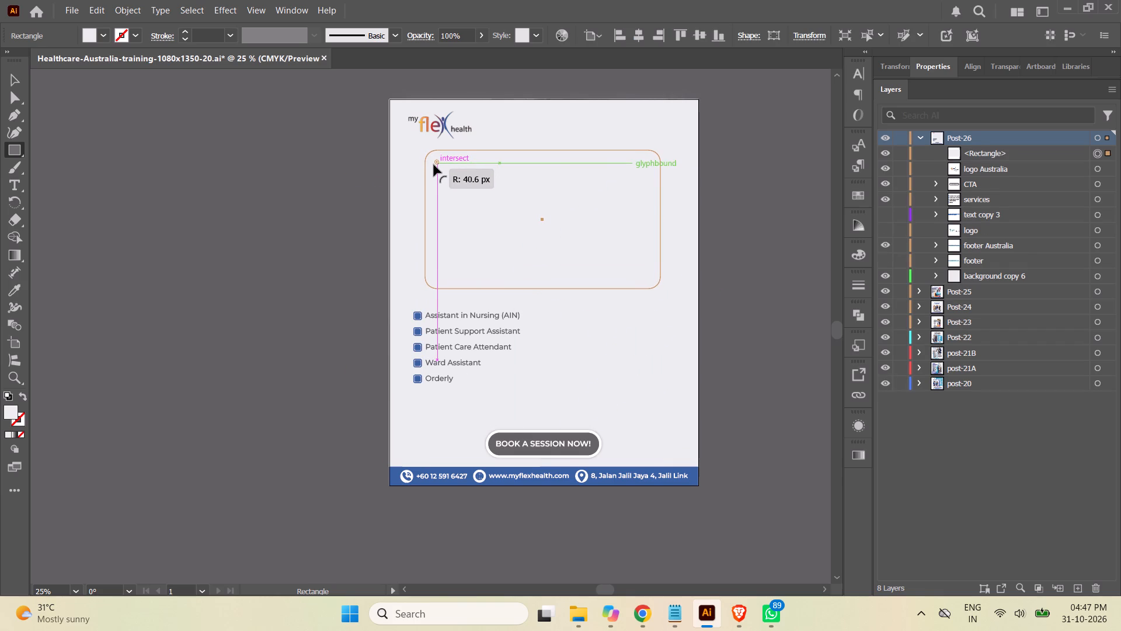
left_click_drag(434, 165, 435, 167)
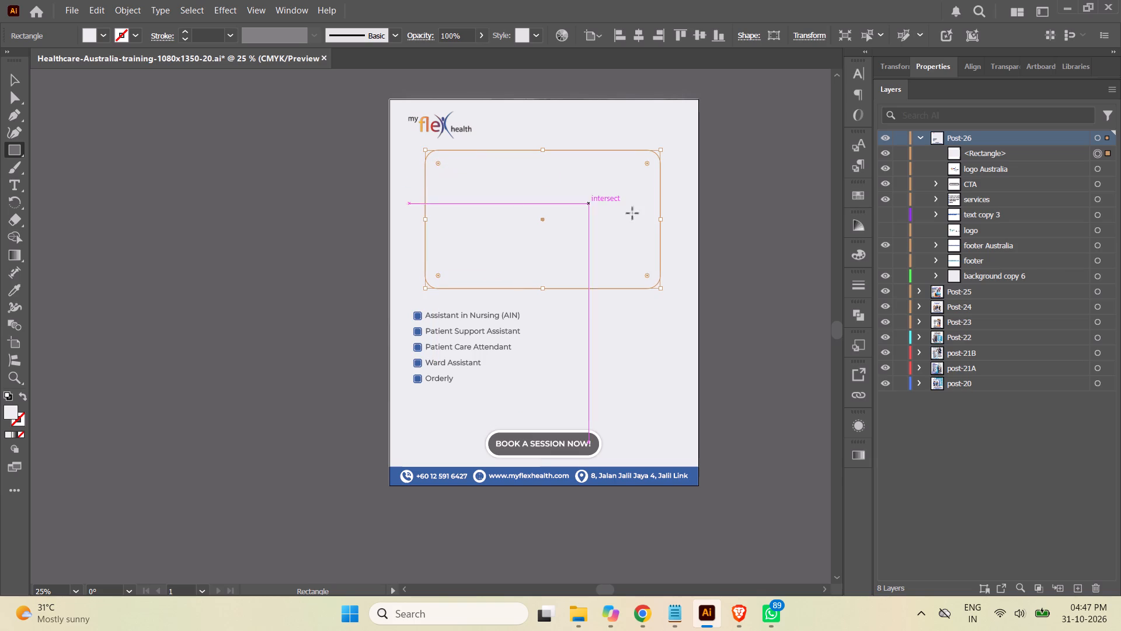
left_click(15, 82)
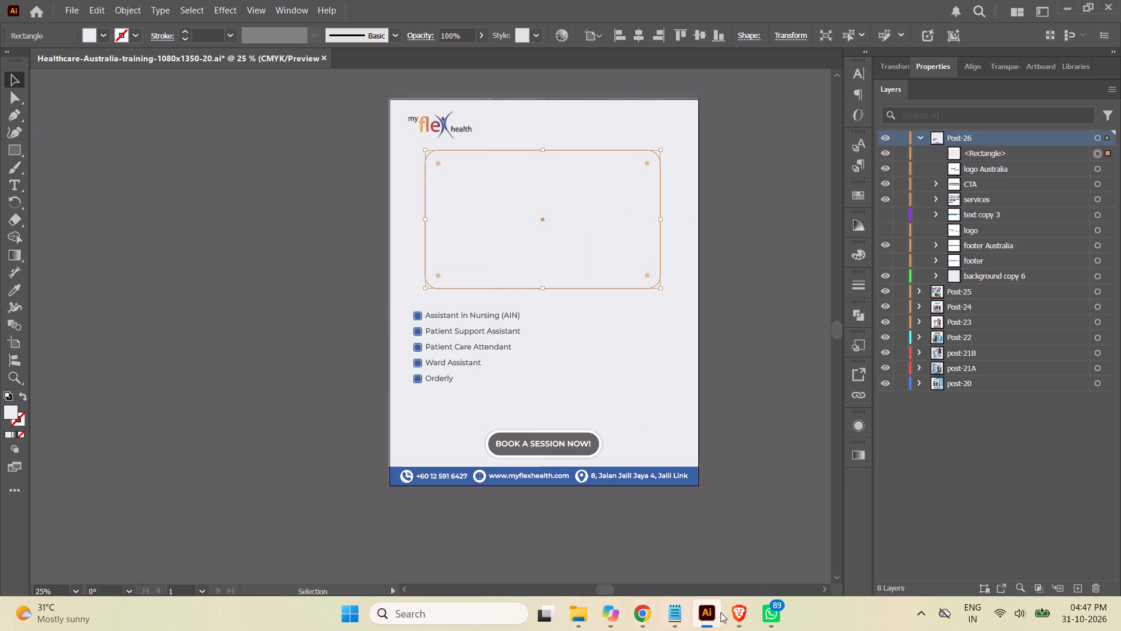
Switch to Brave, check the slanted image frame in the Vecteezy medical banner, and return to Illustrator.
left_click(737, 614)
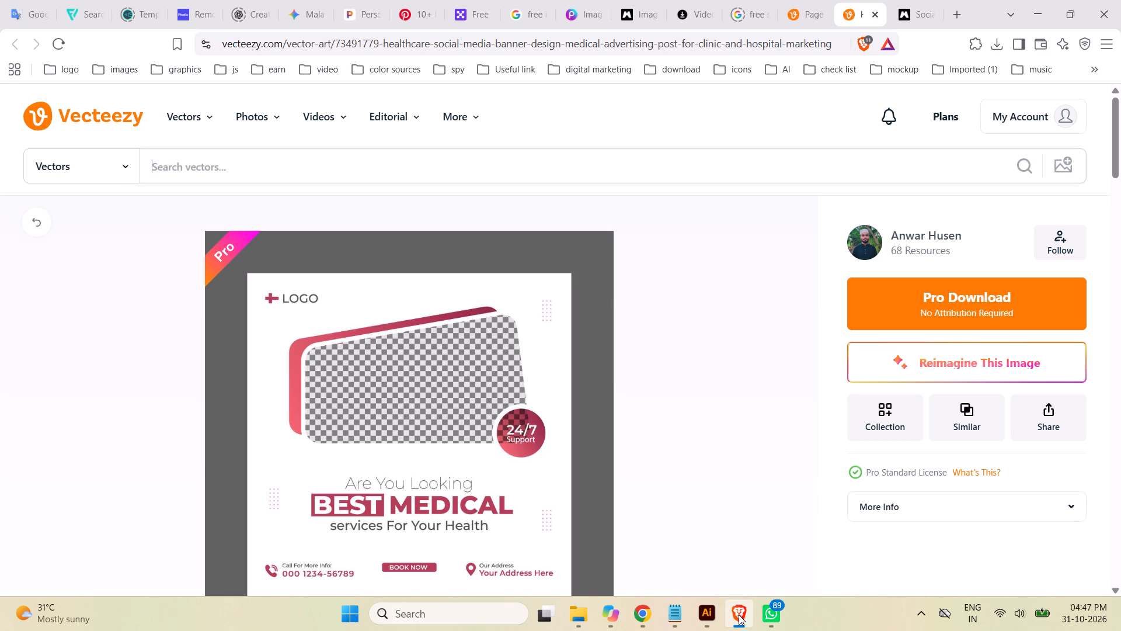
left_click(739, 615)
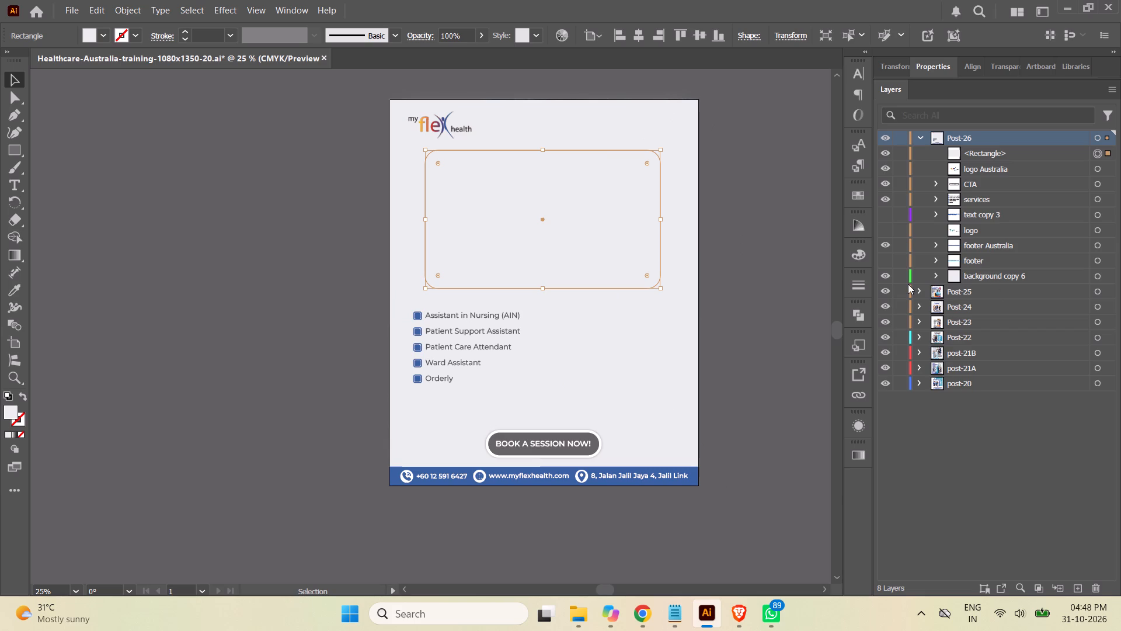
Undo the corner rounding on Post-26's new rectangle.
key("ctrl+z")
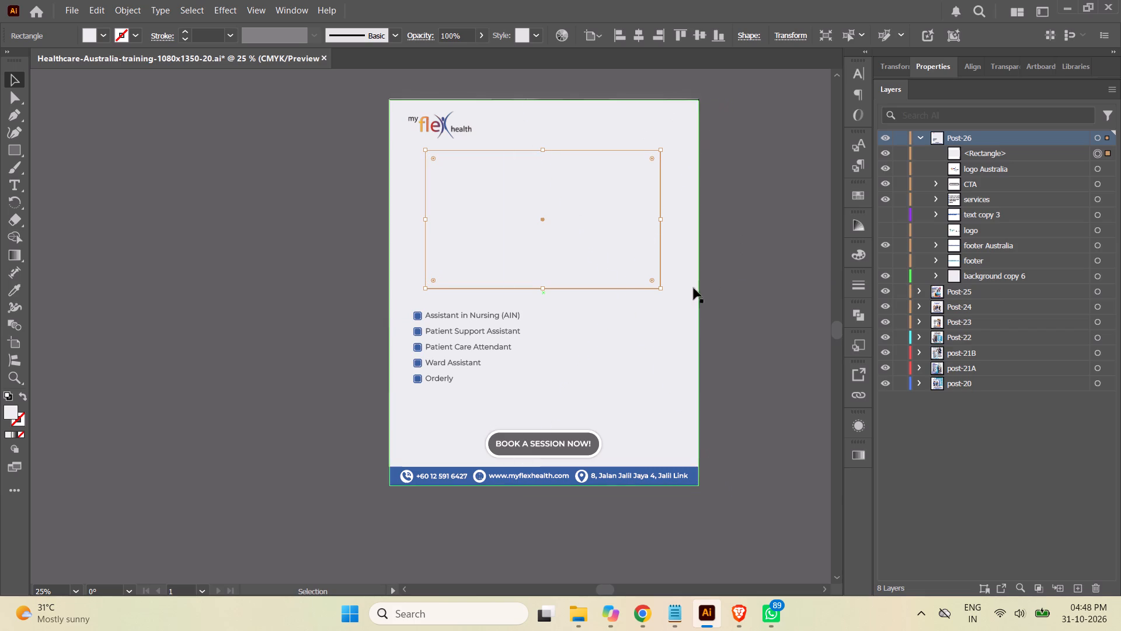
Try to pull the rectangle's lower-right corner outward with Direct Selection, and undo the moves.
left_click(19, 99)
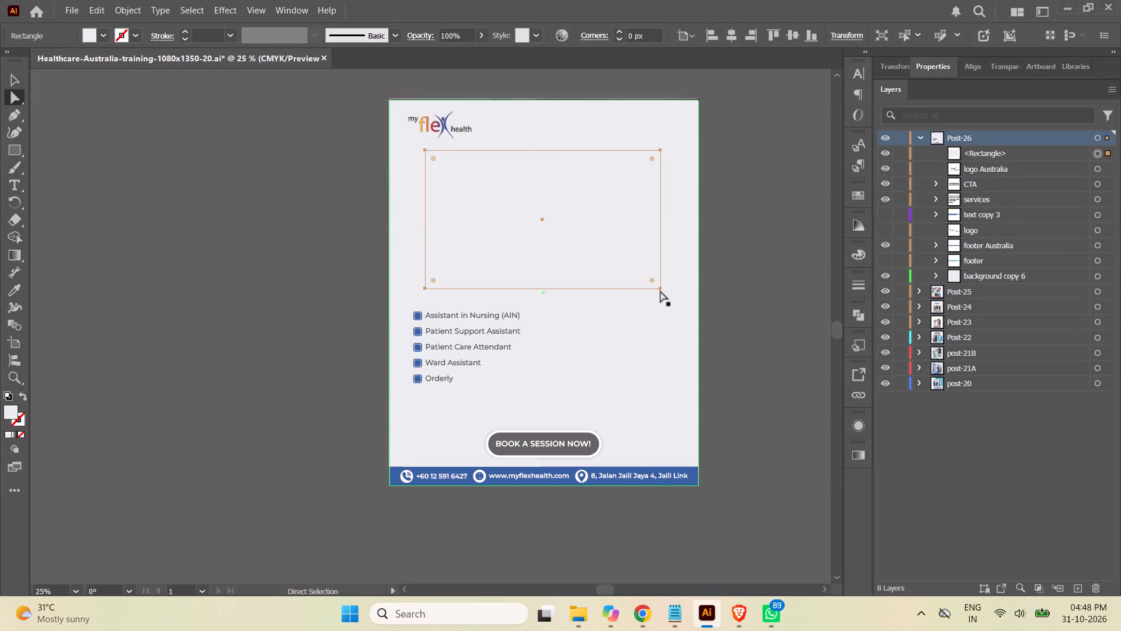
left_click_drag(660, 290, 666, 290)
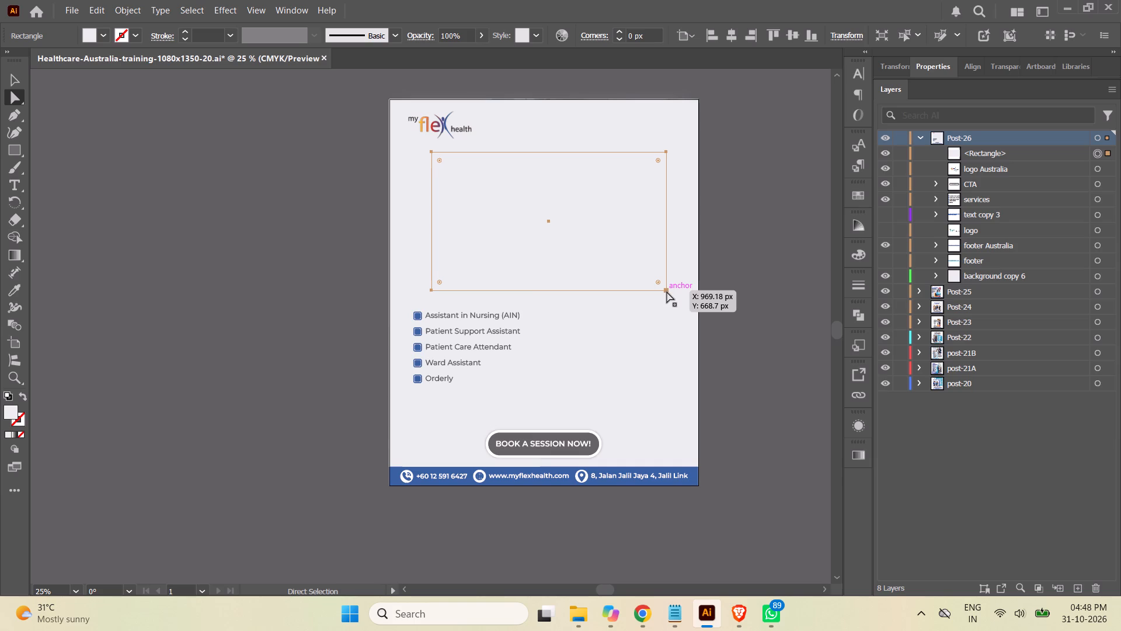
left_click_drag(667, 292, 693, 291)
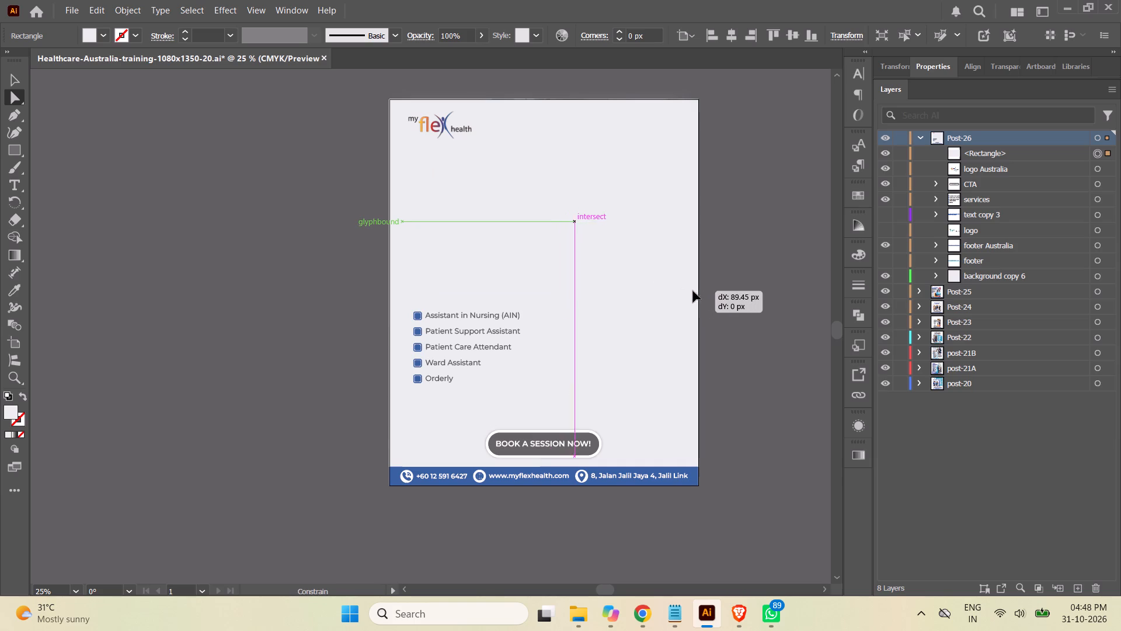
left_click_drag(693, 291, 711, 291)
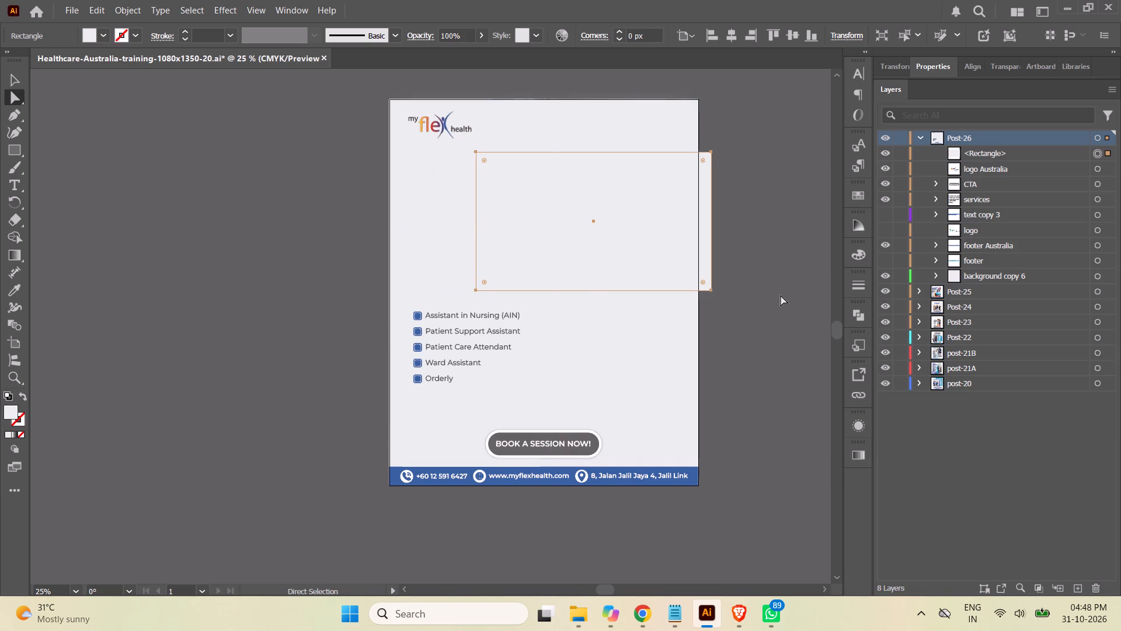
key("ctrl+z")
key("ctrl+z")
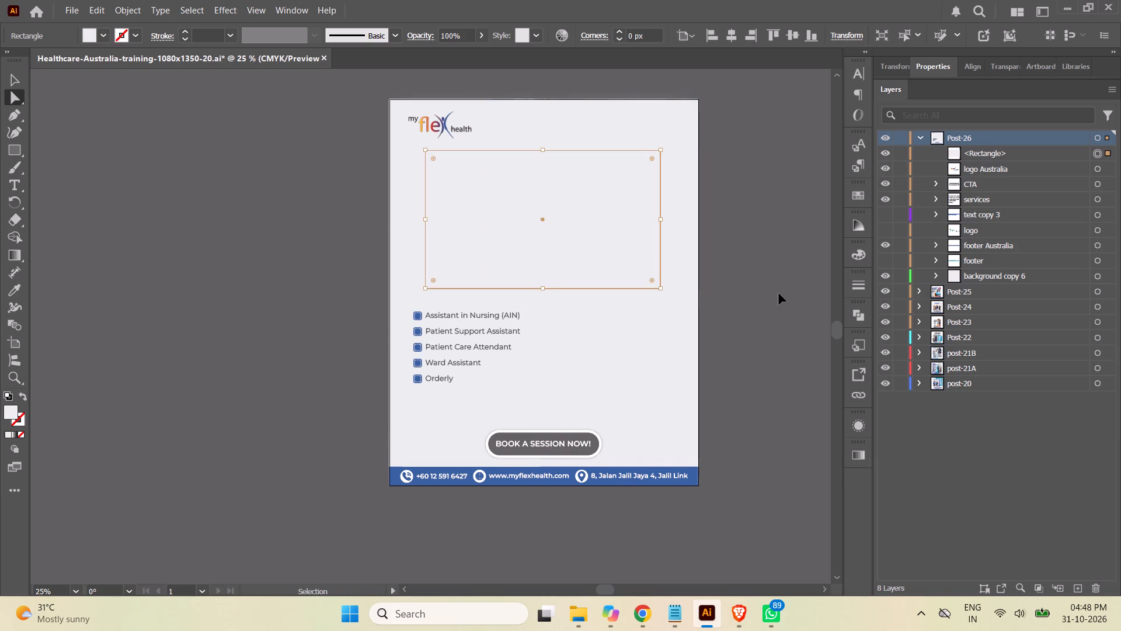
Set the fill colour of Post-26's rectangle to white.
double_click(11, 410)
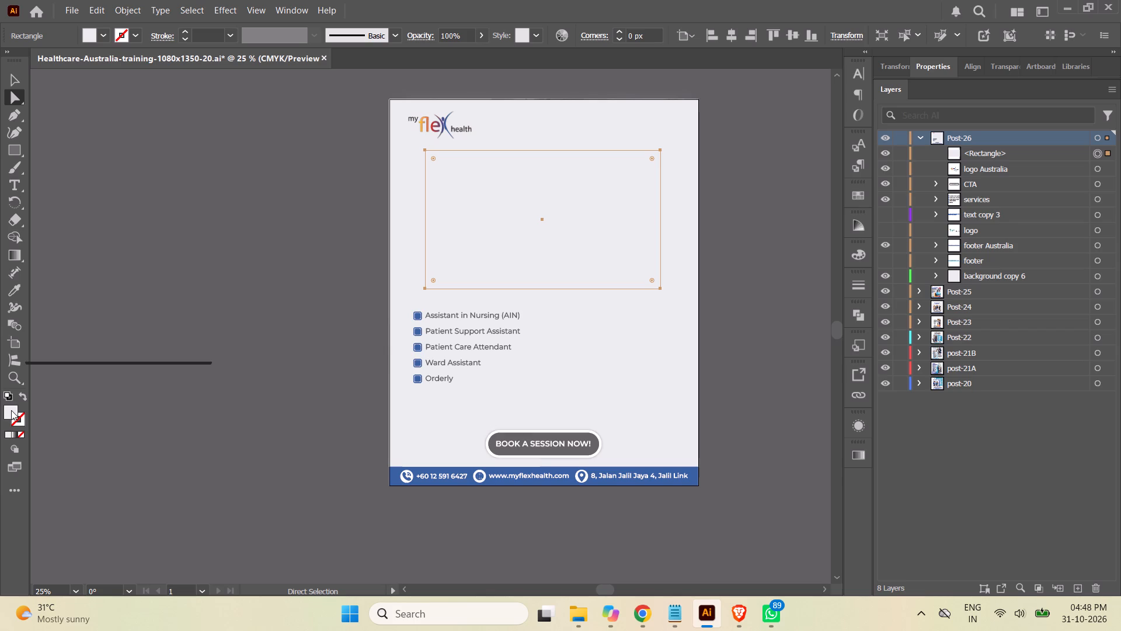
left_click_drag(777, 230, 617, 154)
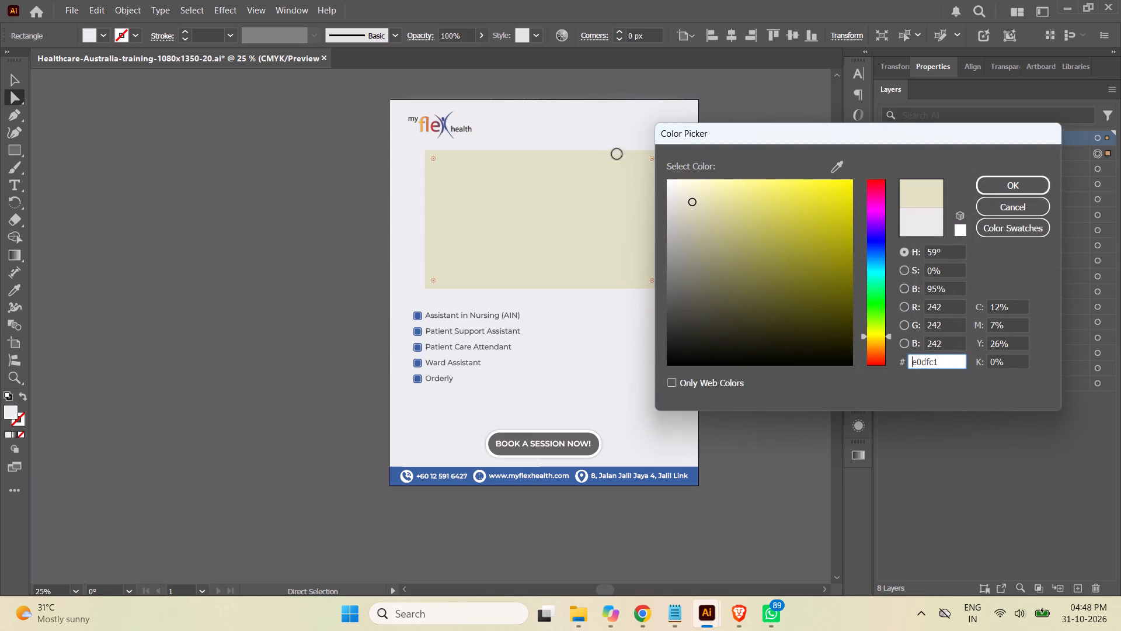
left_click_drag(617, 154, 600, 112)
left_click(1018, 186)
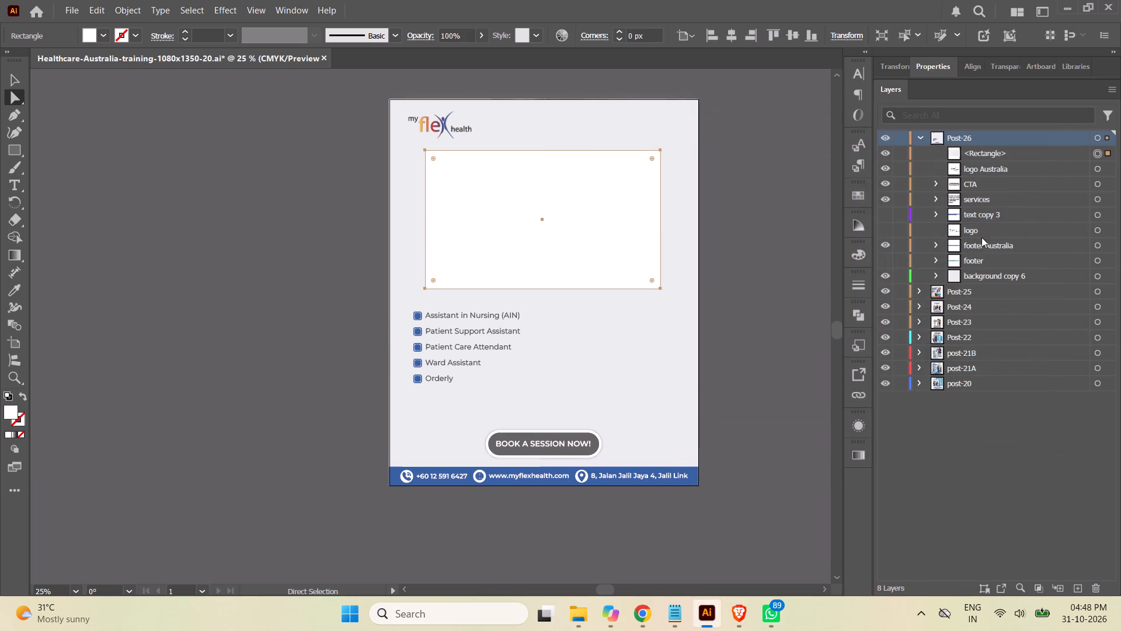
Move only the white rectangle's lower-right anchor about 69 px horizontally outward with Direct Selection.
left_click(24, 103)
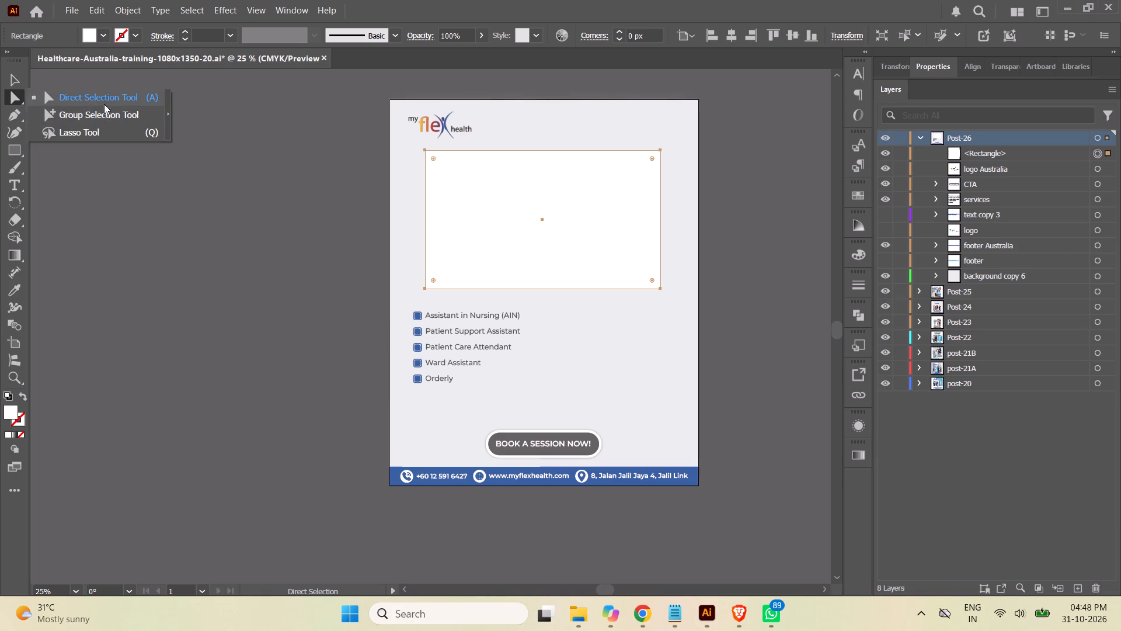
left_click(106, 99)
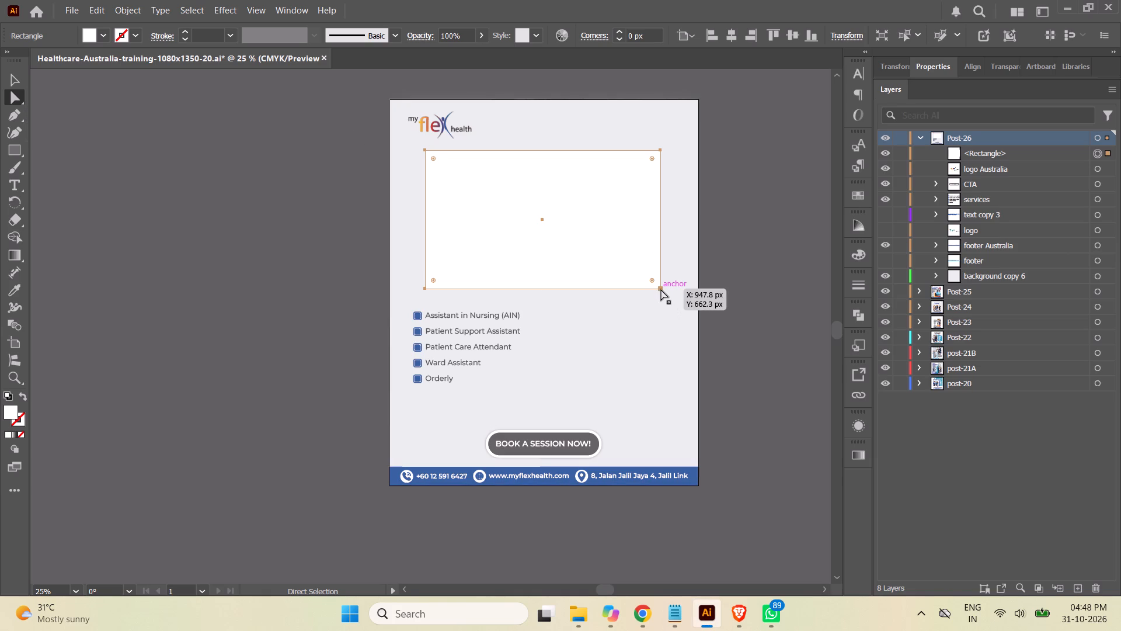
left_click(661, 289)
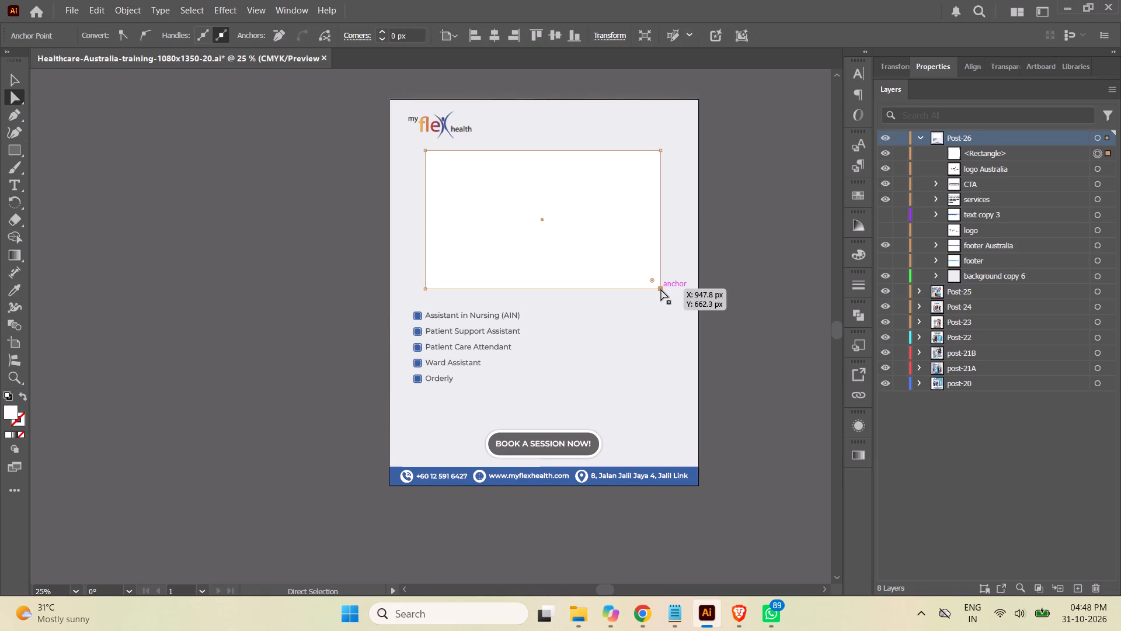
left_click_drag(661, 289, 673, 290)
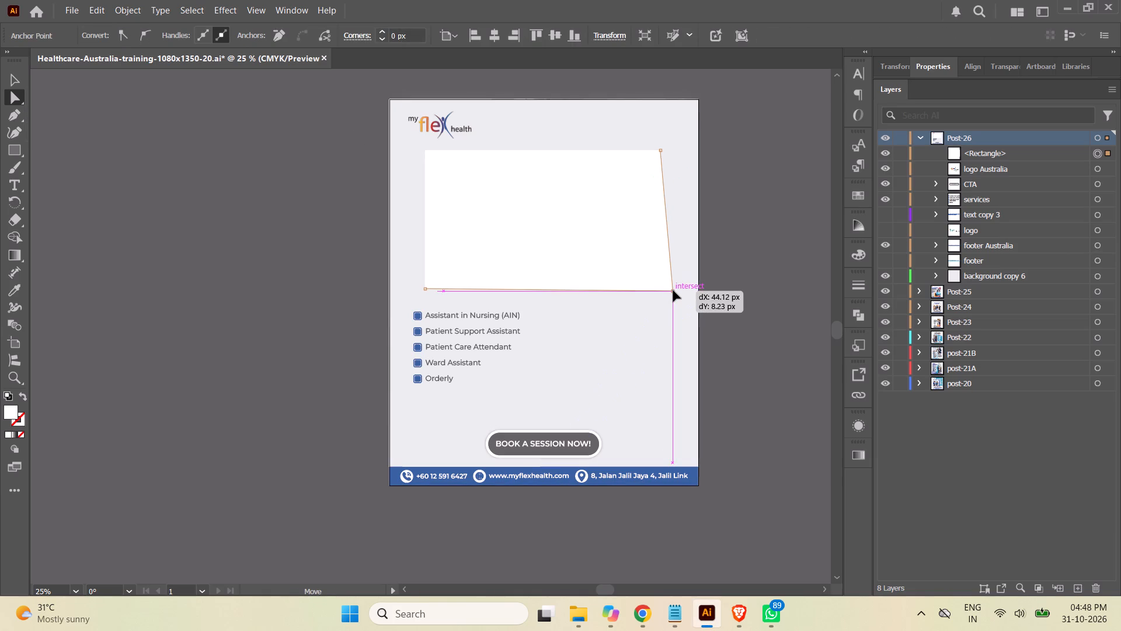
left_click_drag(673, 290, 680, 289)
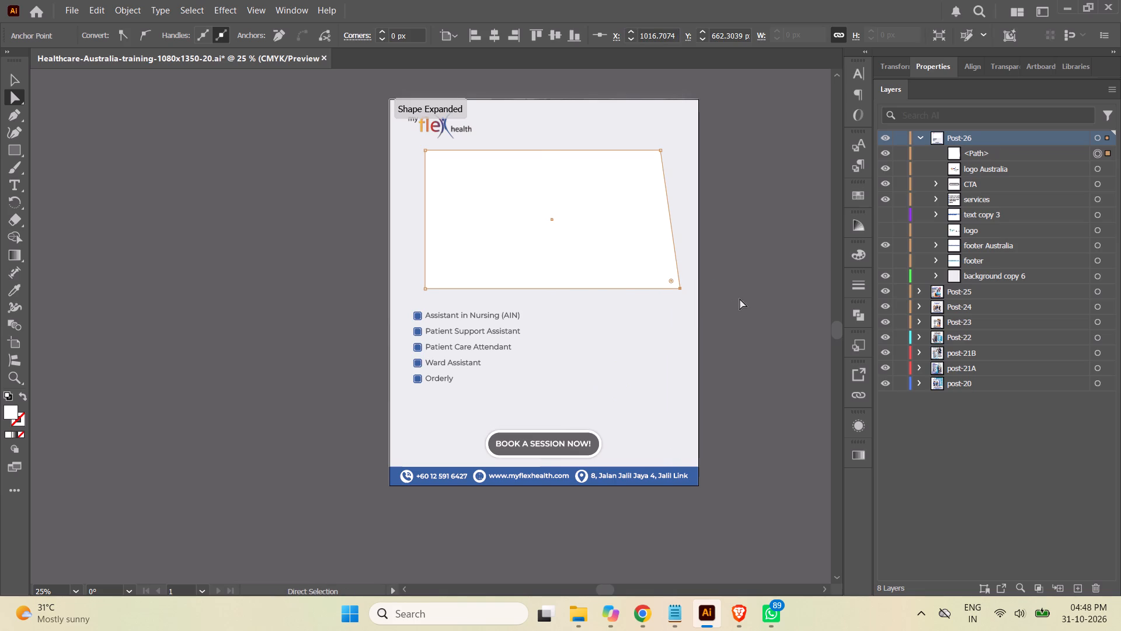
Switch to Brave and compare the skewed shape with the slanted image frame on Vecteezy.
left_click(737, 618)
left_click(737, 618)
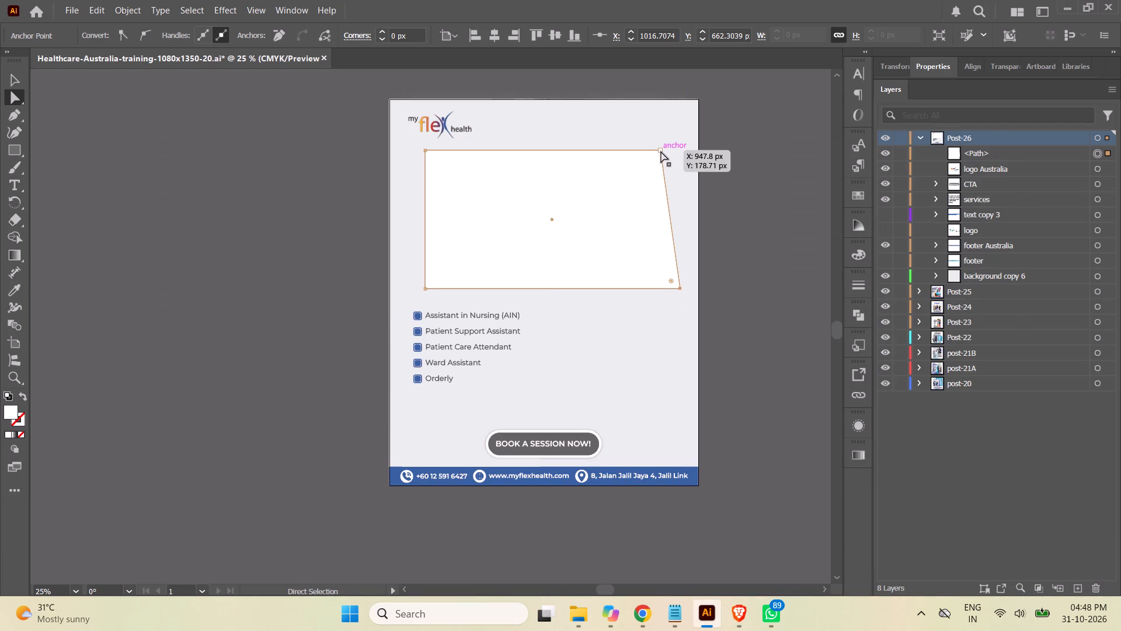
Move only the white shape's upper-right anchor to about X 936 px, Y 96 px, and compare with the slanted Vecteezy frame in Brave.
left_click(661, 151)
left_click_drag(661, 151, 656, 126)
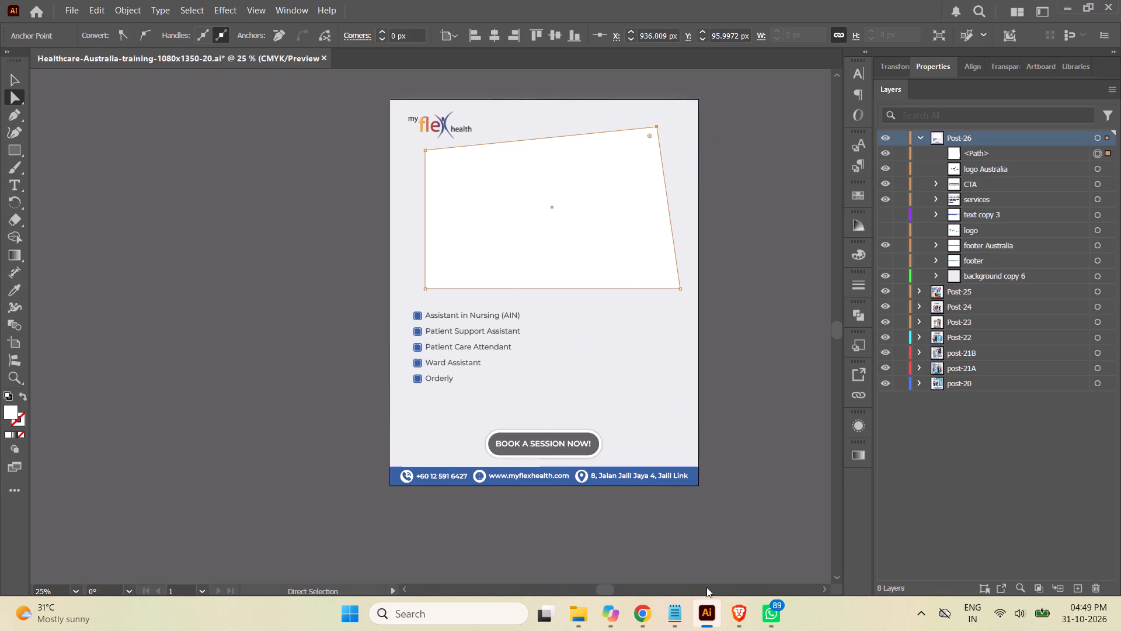
left_click(740, 614)
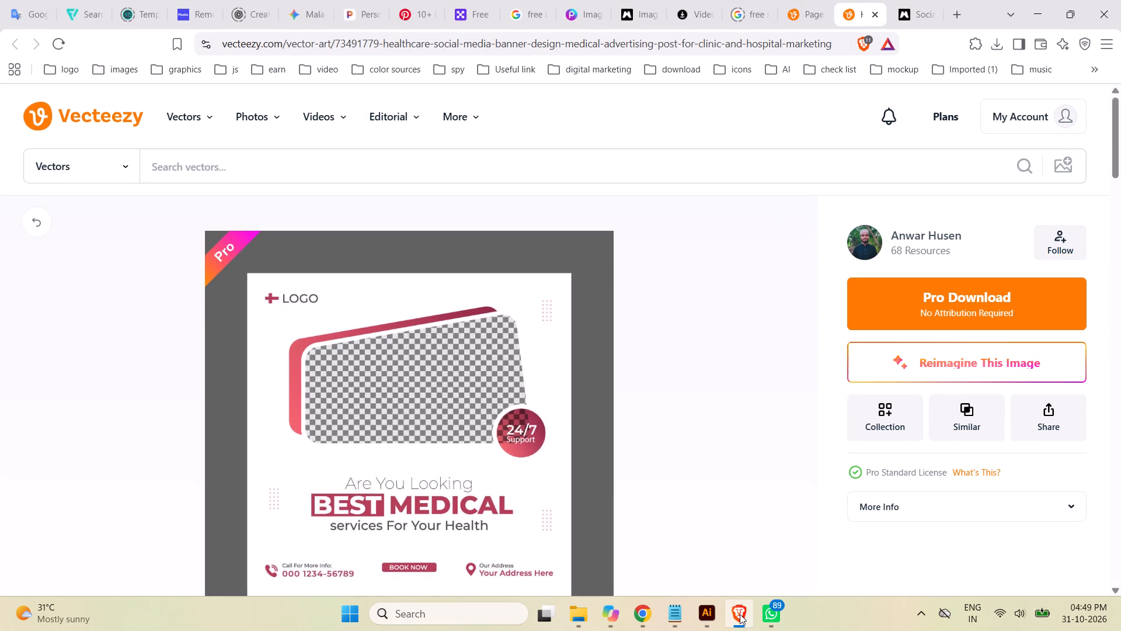
left_click(739, 614)
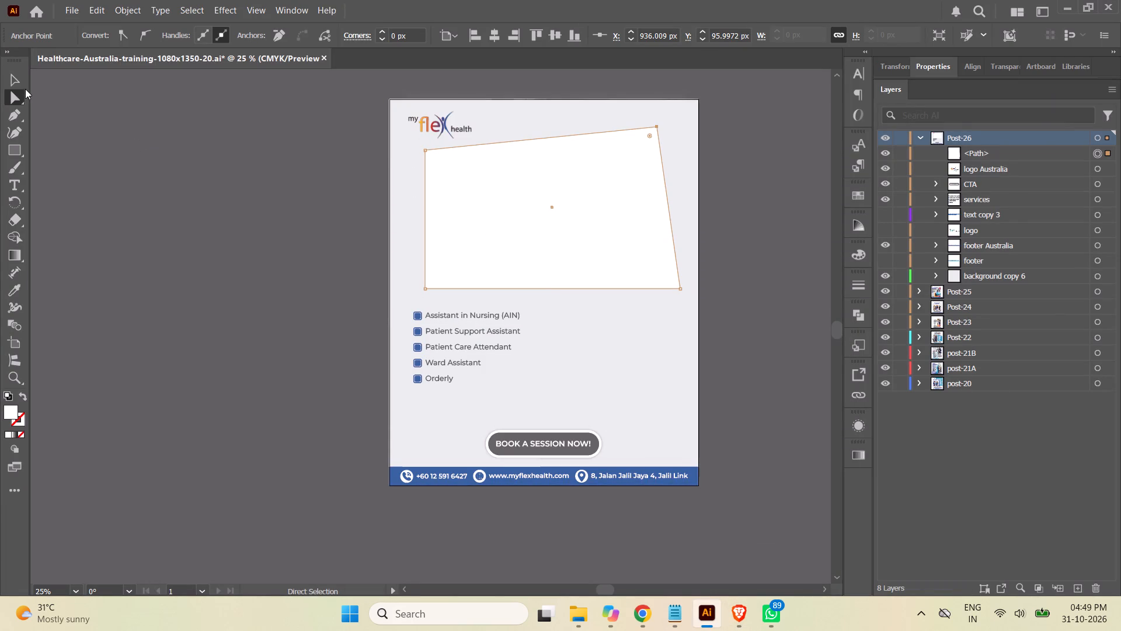
Select the whole white path in Post-26 with the Selection tool and examine its additional transform options.
left_click(20, 82)
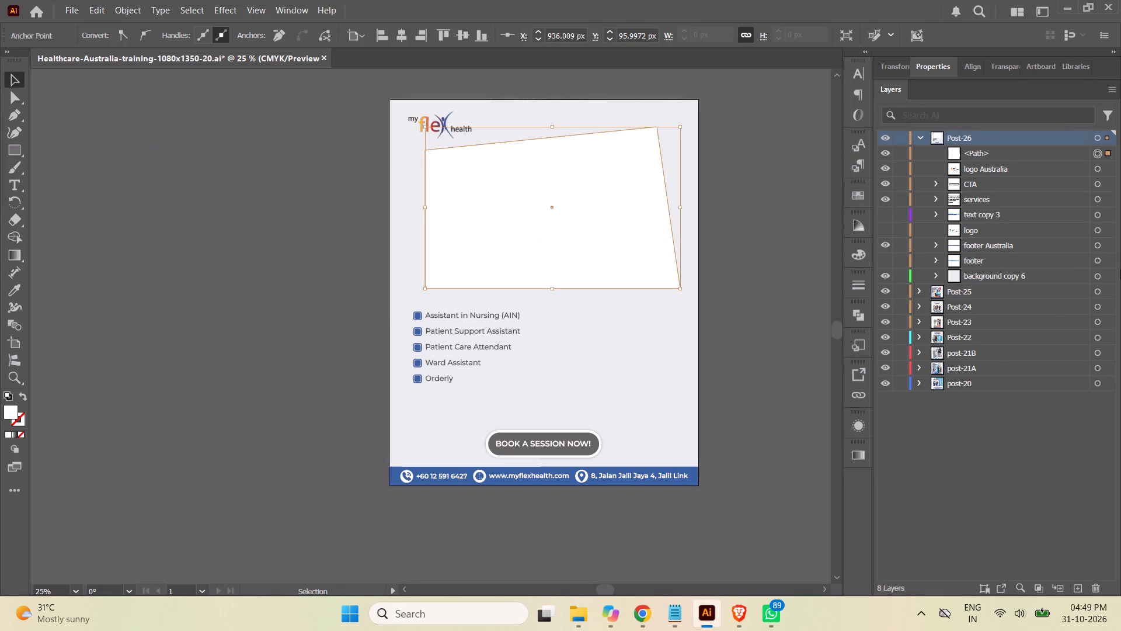
left_click(1097, 155)
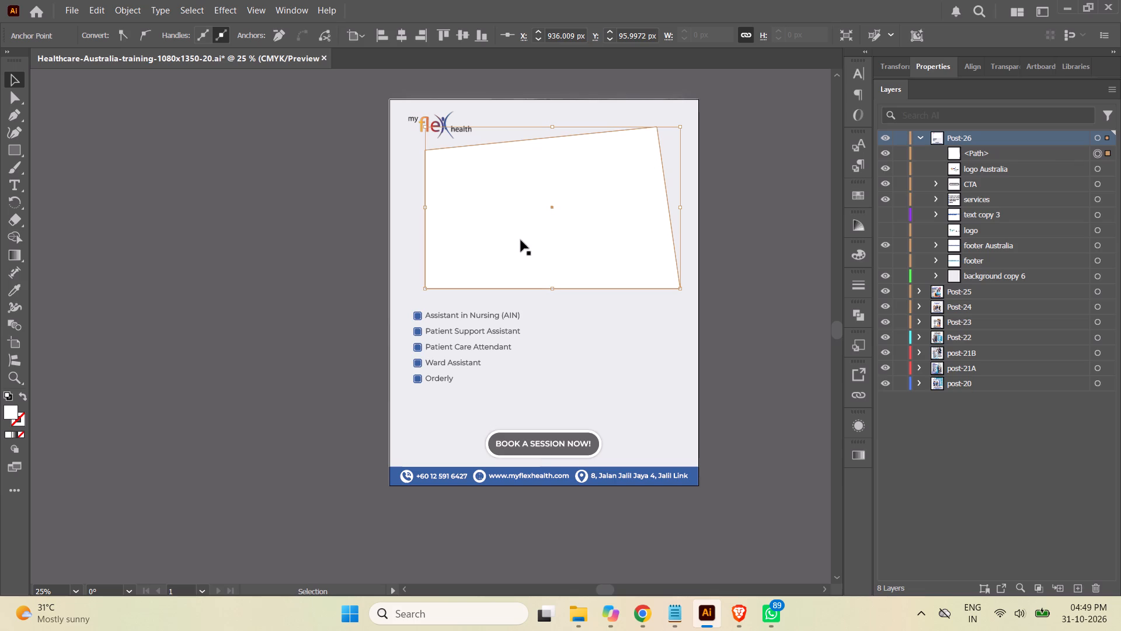
left_click(521, 240)
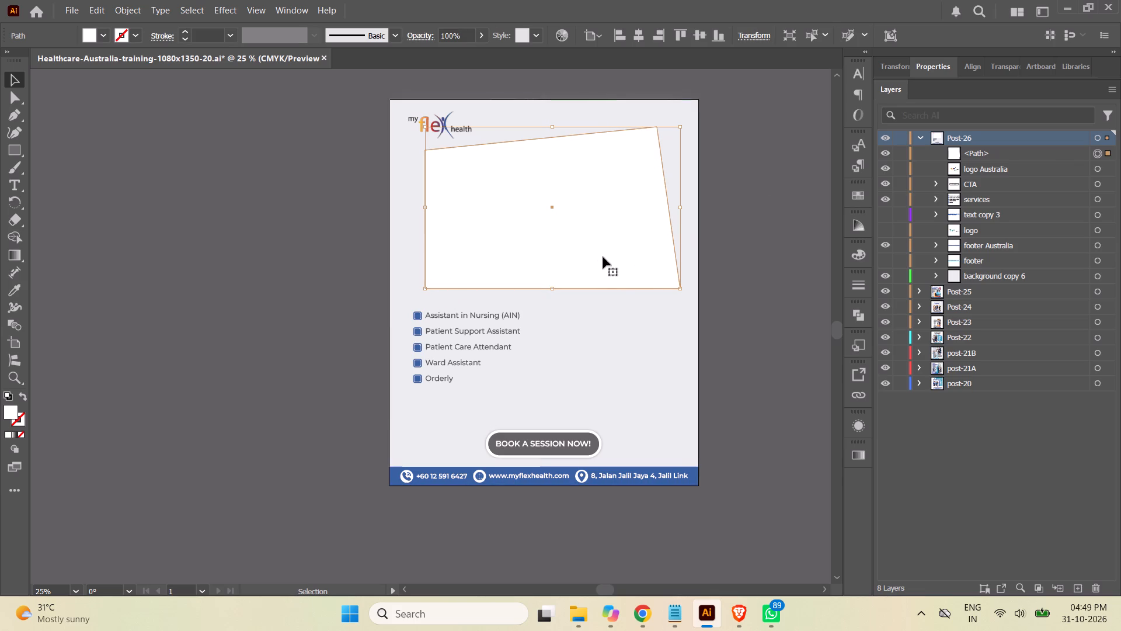
left_click(895, 64)
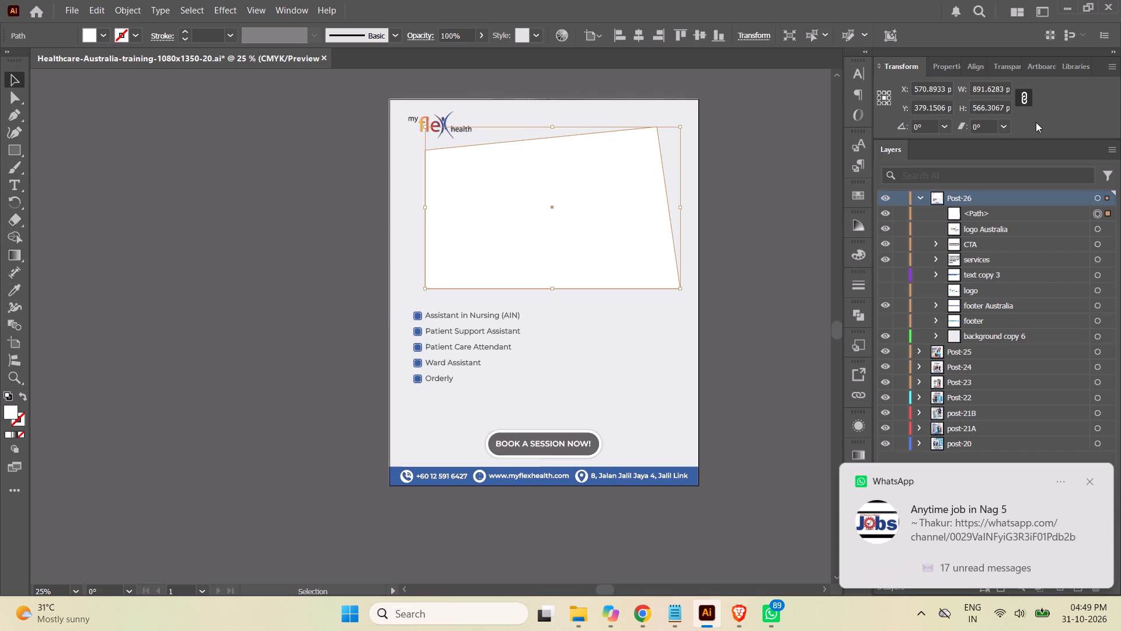
left_click(950, 68)
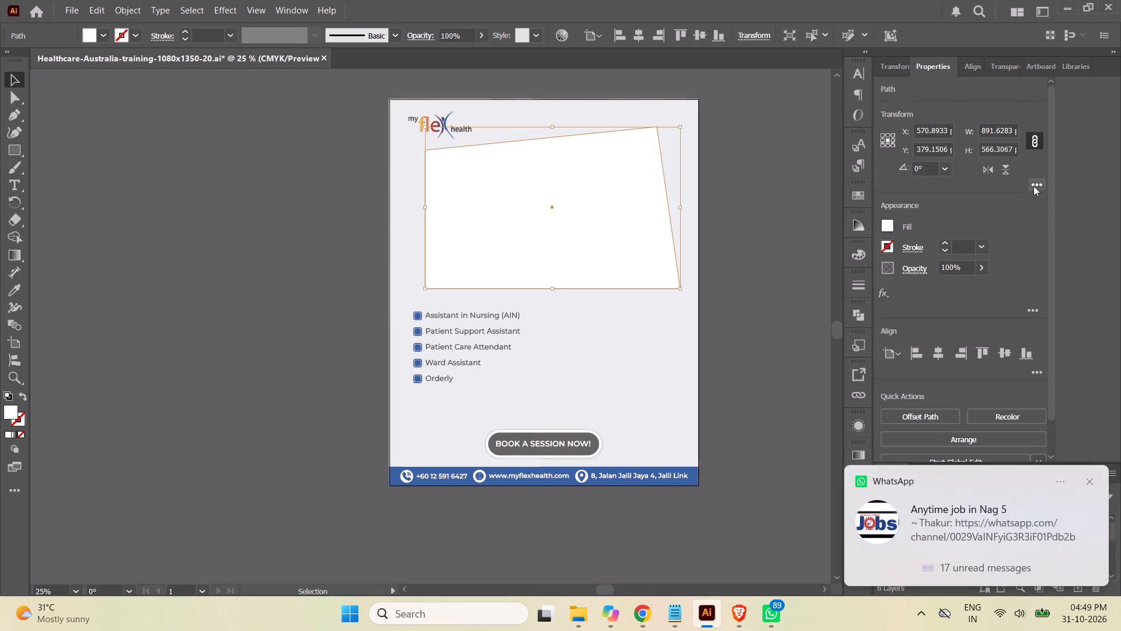
left_click(1032, 180)
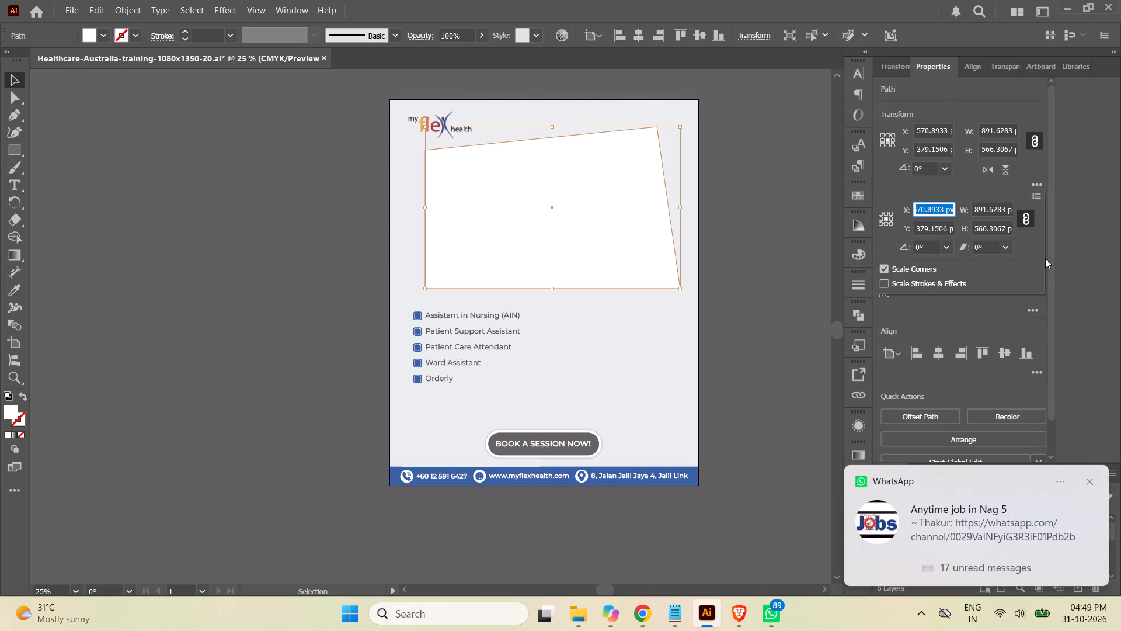
left_click(1034, 183)
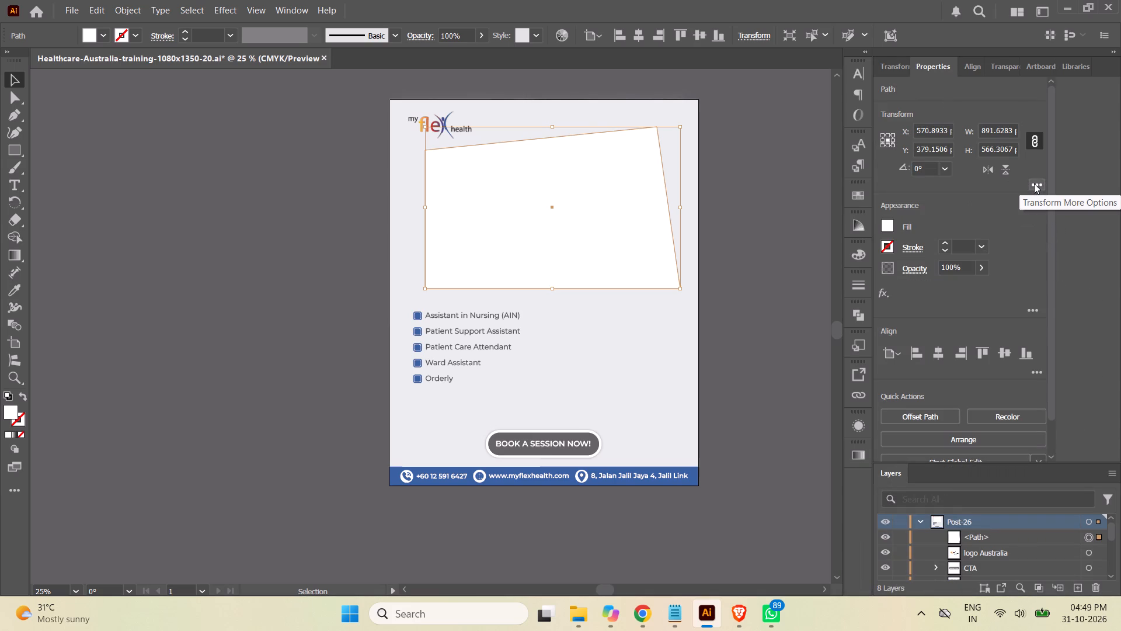
left_click(1034, 183)
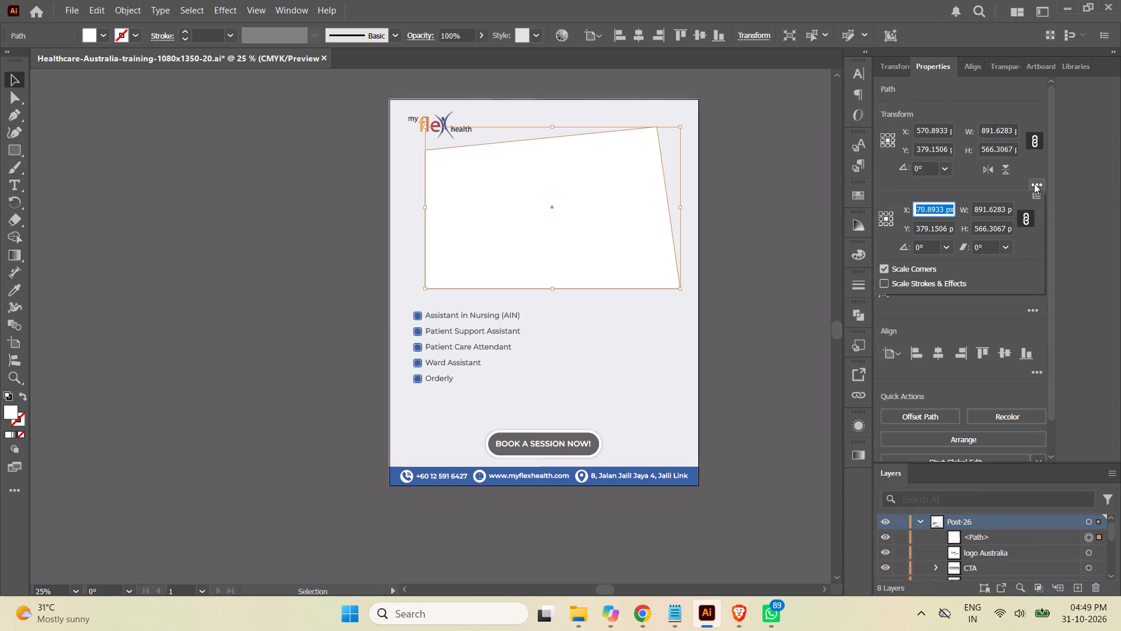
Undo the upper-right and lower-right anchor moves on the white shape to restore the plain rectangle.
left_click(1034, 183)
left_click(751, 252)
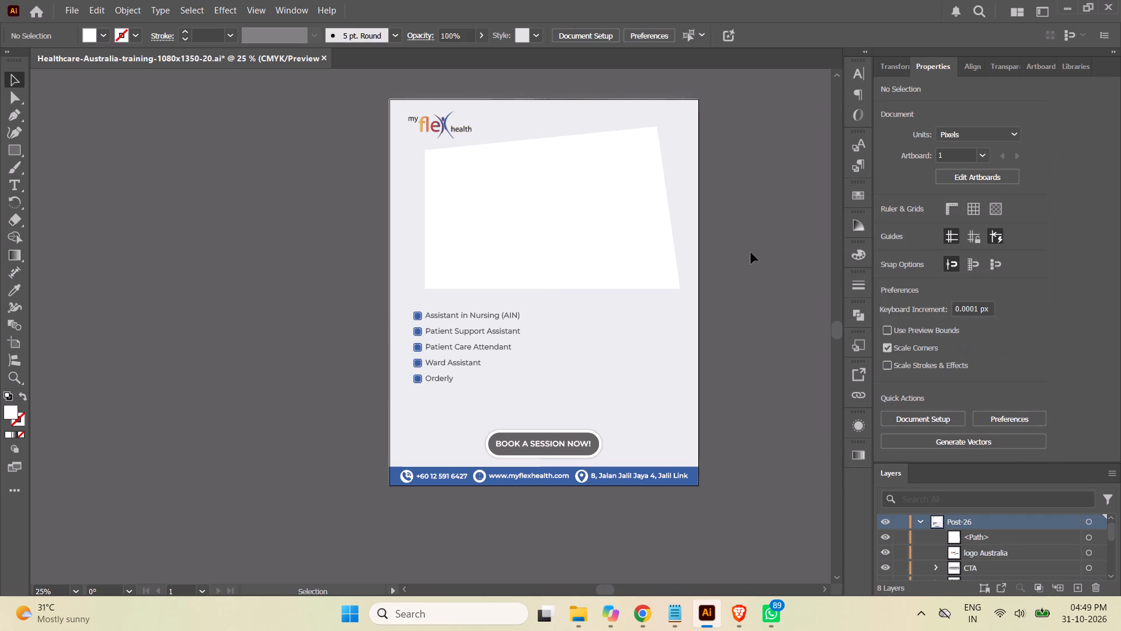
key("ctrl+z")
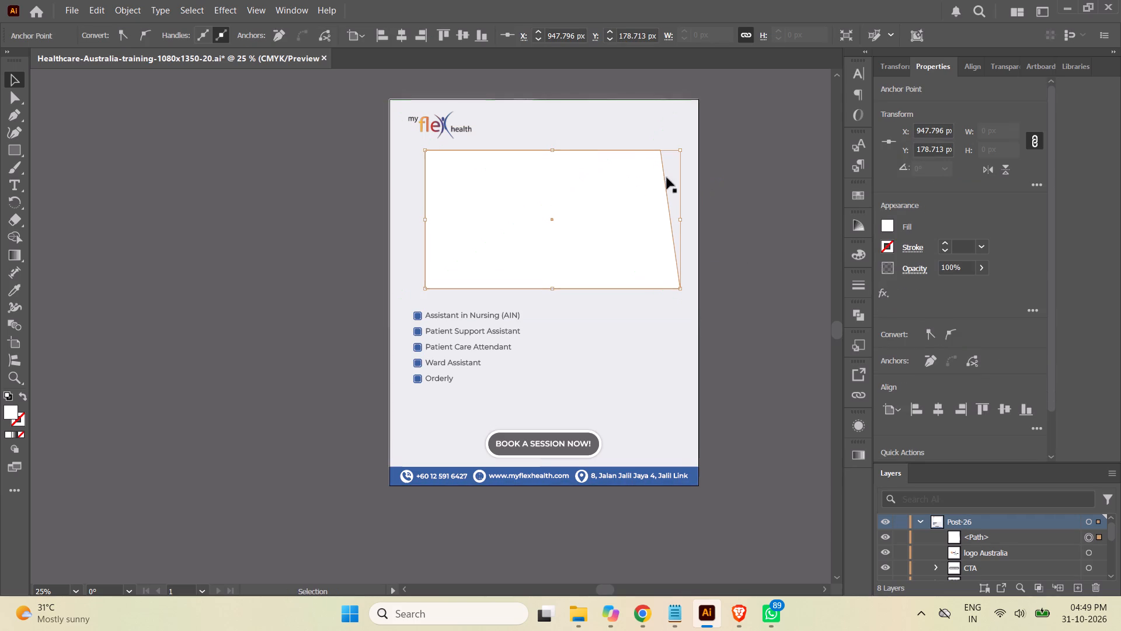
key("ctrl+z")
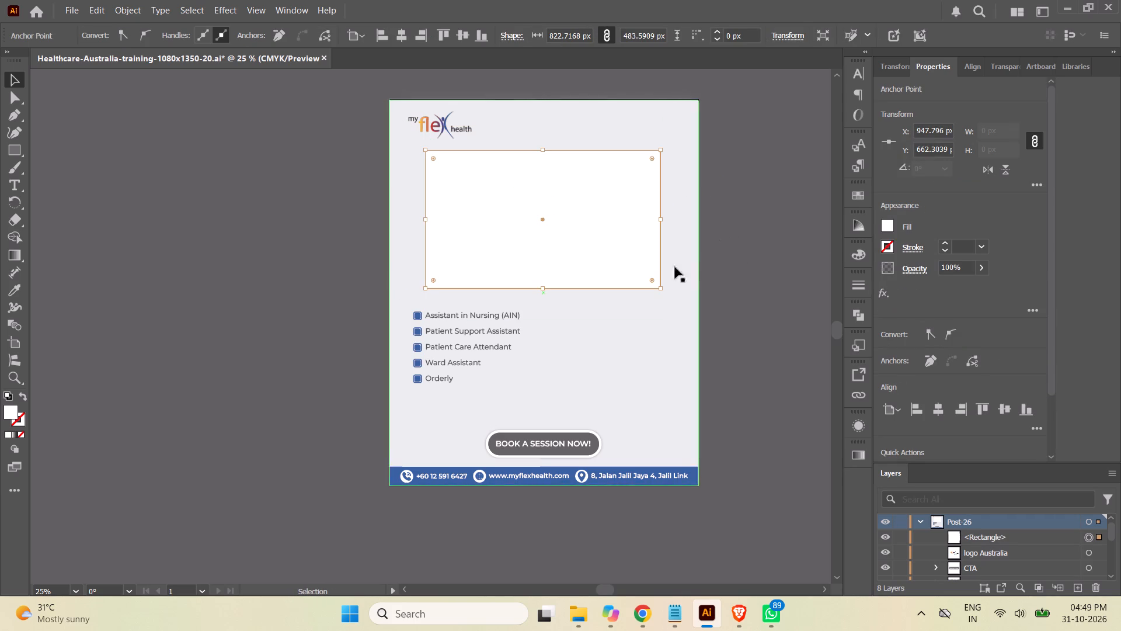
Round all four corners of the white rectangle to a radius of about 59 px.
left_click_drag(651, 281, 646, 279)
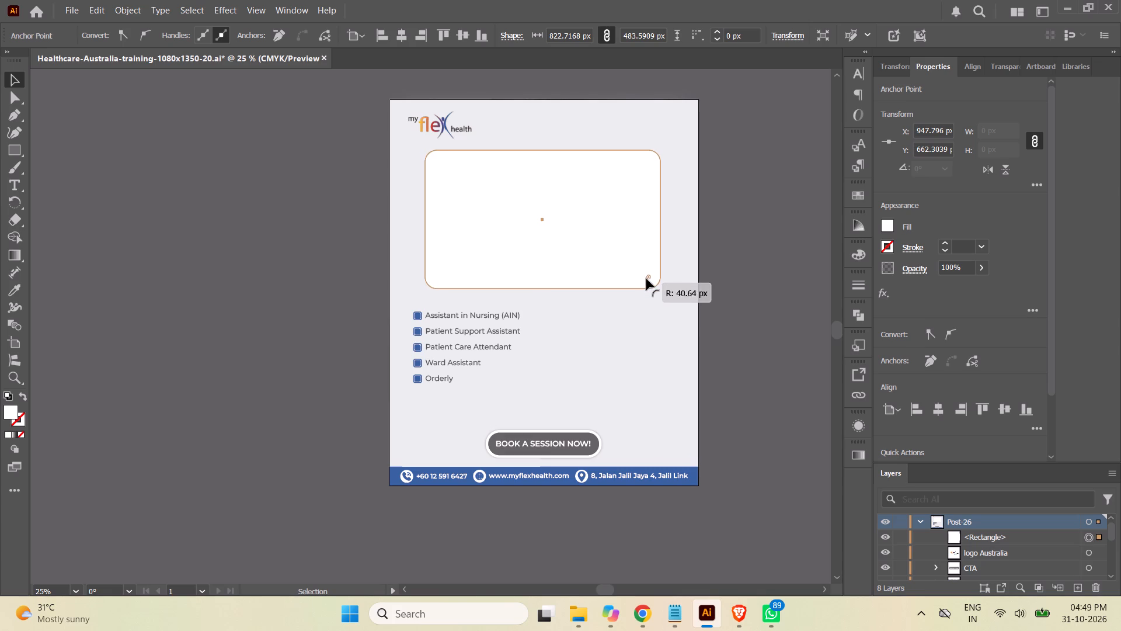
left_click_drag(646, 279, 641, 274)
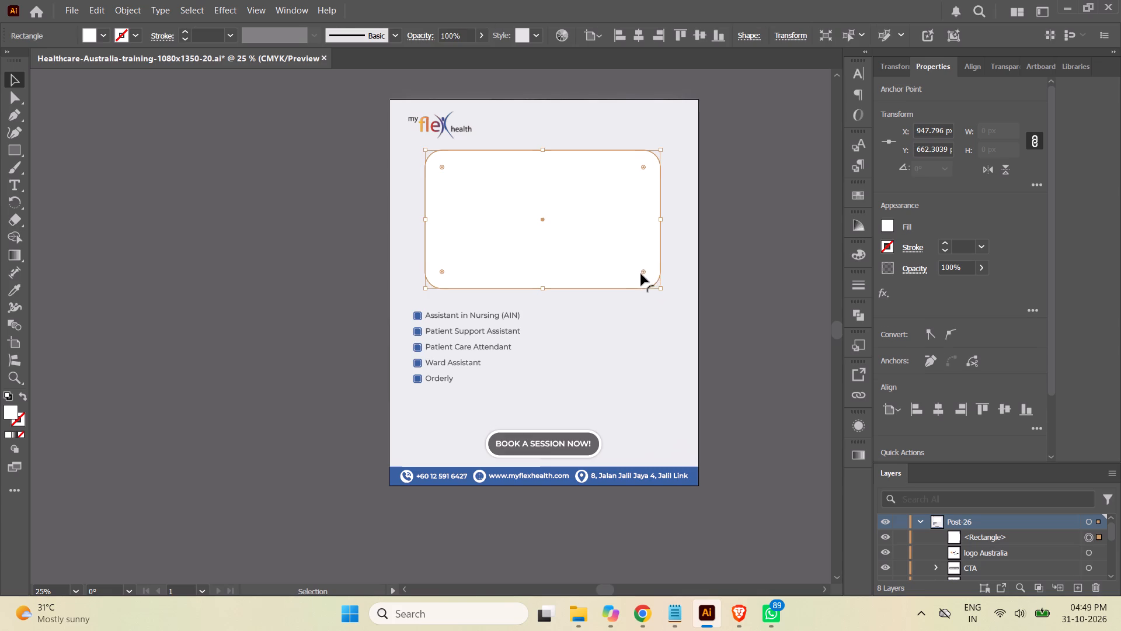
left_click(733, 260)
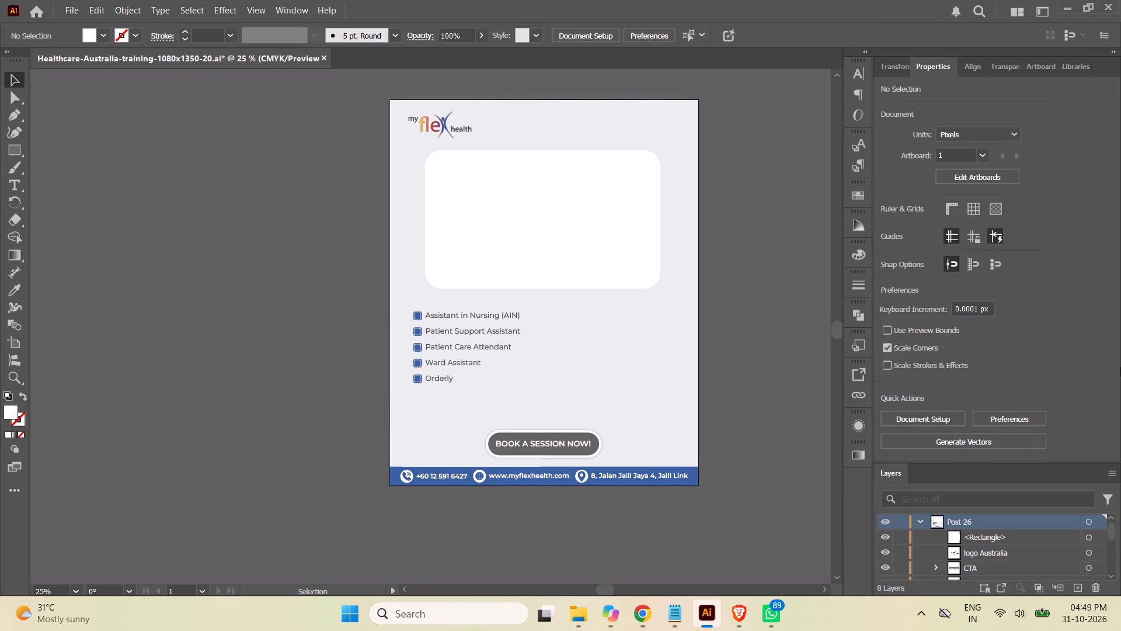
Resize the rounded white rectangle to about 833 × 417 px, keeping its lower-left corner in place.
left_click(892, 67)
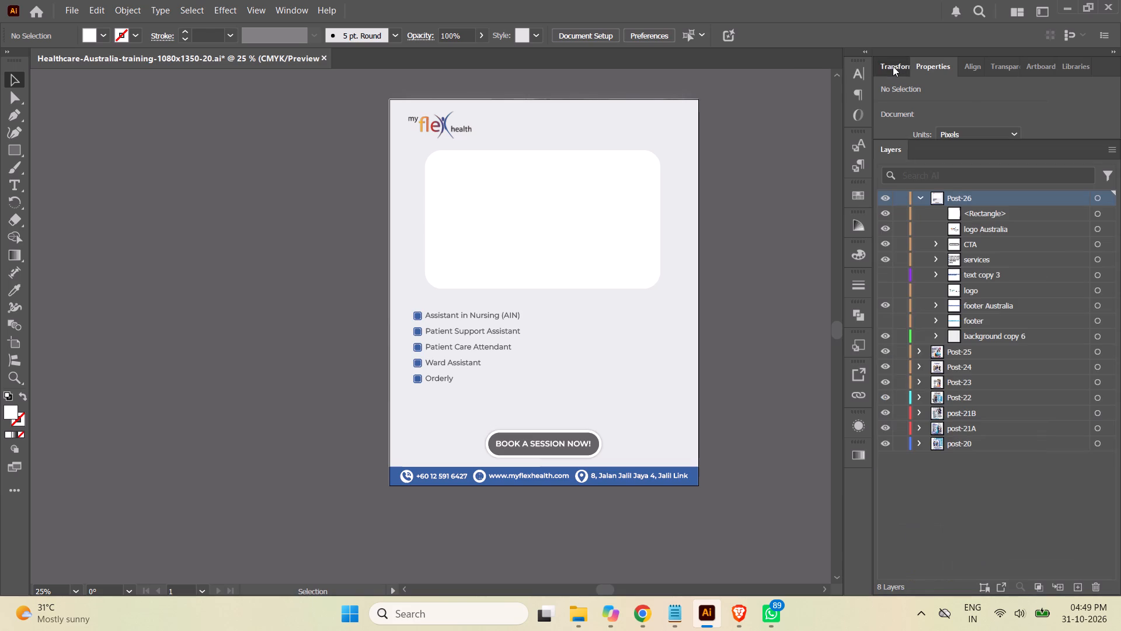
left_click(1097, 216)
left_click(19, 101)
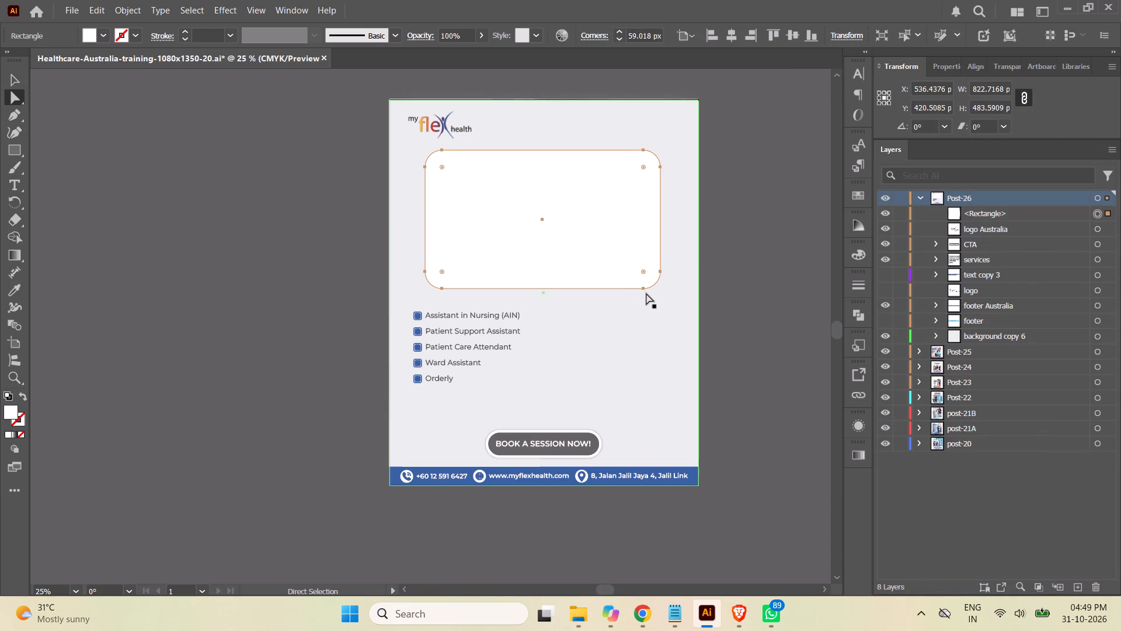
left_click(17, 80)
left_click_drag(663, 148, 663, 156, "shift")
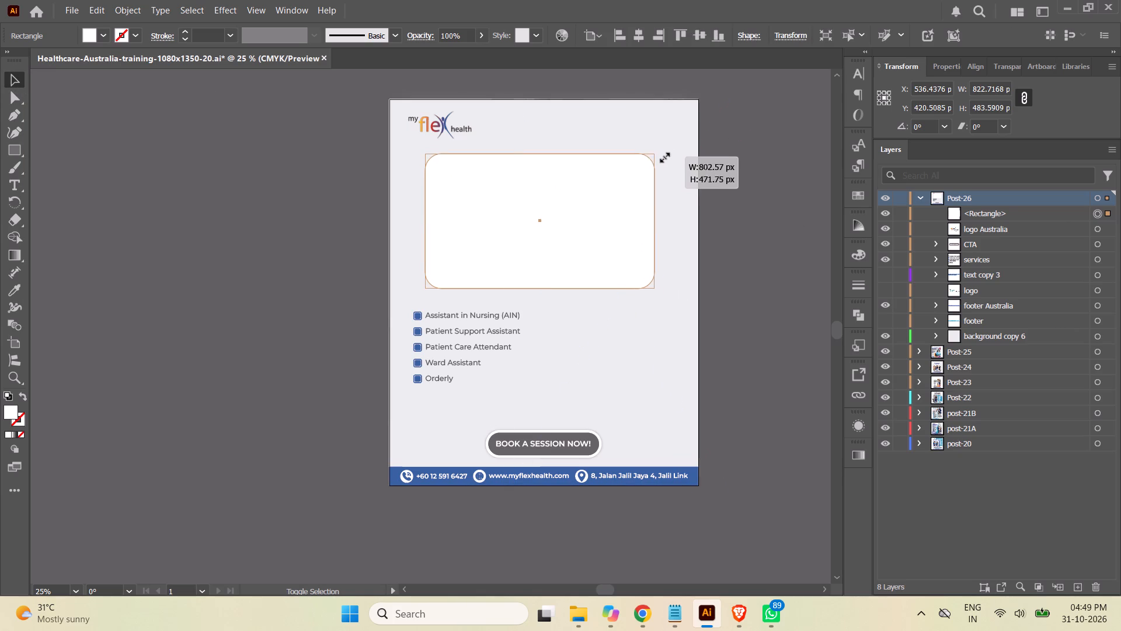
left_click_drag(663, 156, 657, 169, "shift")
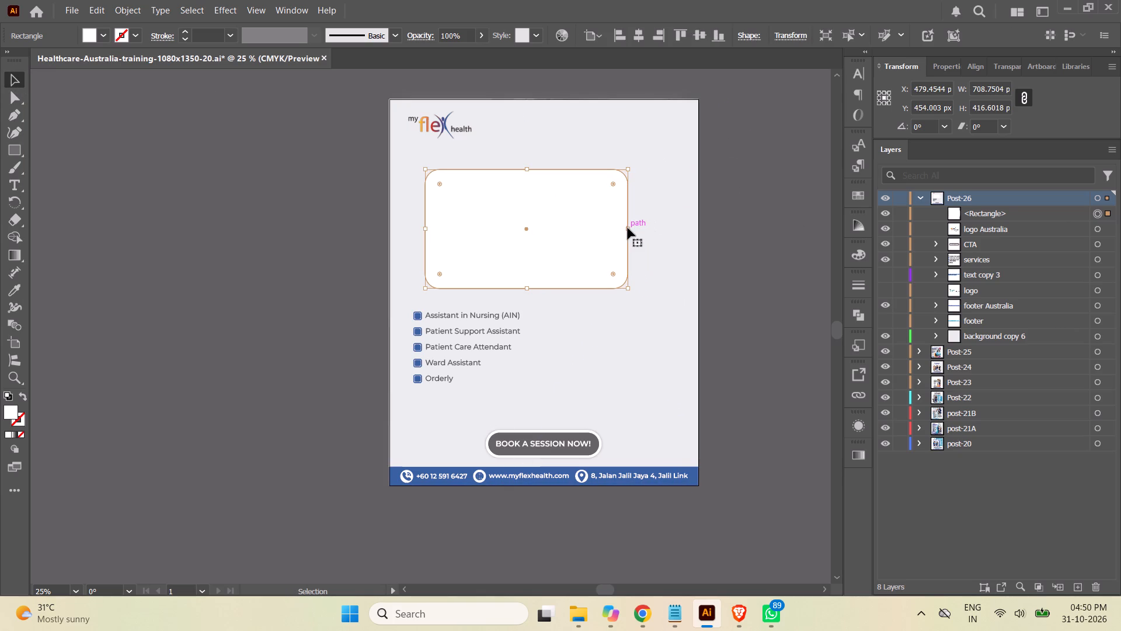
left_click_drag(629, 227, 657, 233)
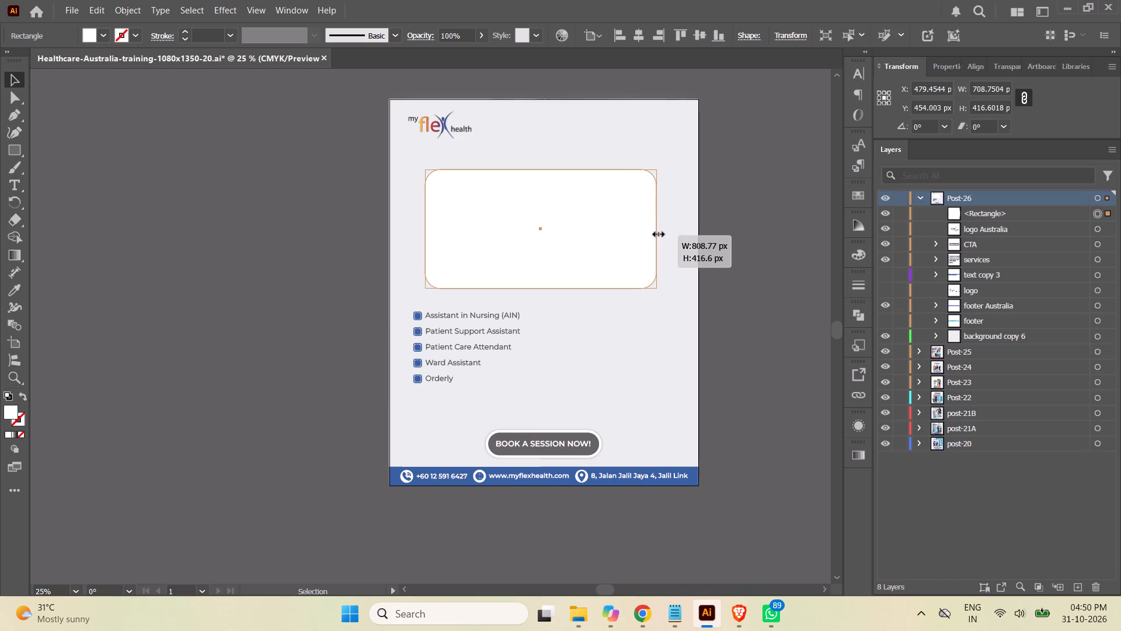
left_click_drag(657, 233, 664, 234)
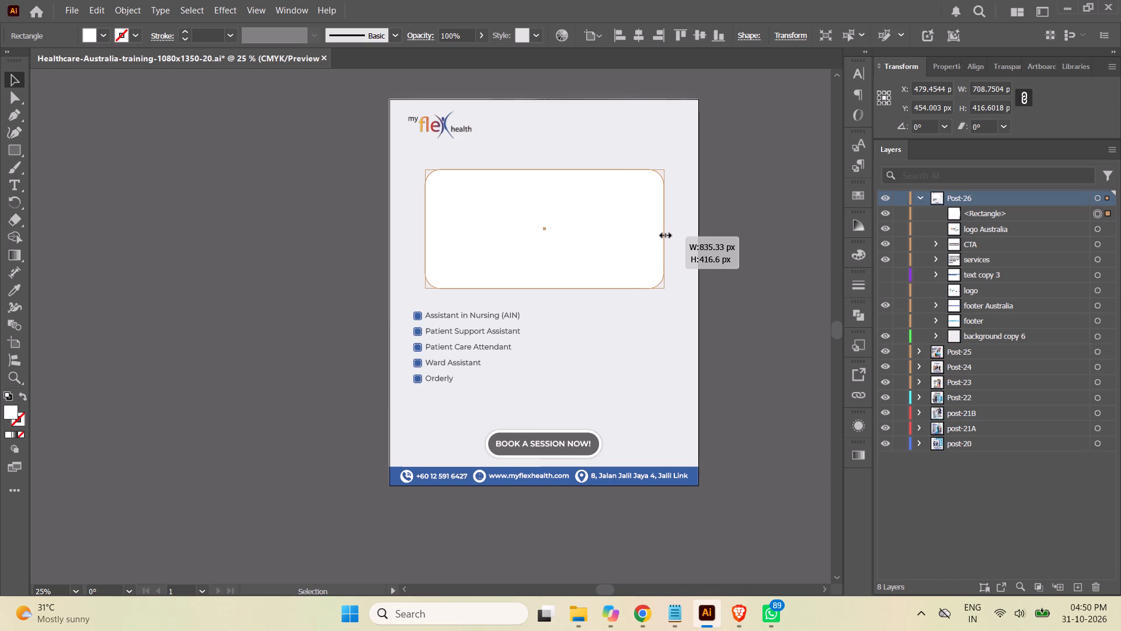
left_click_drag(664, 234, 663, 234)
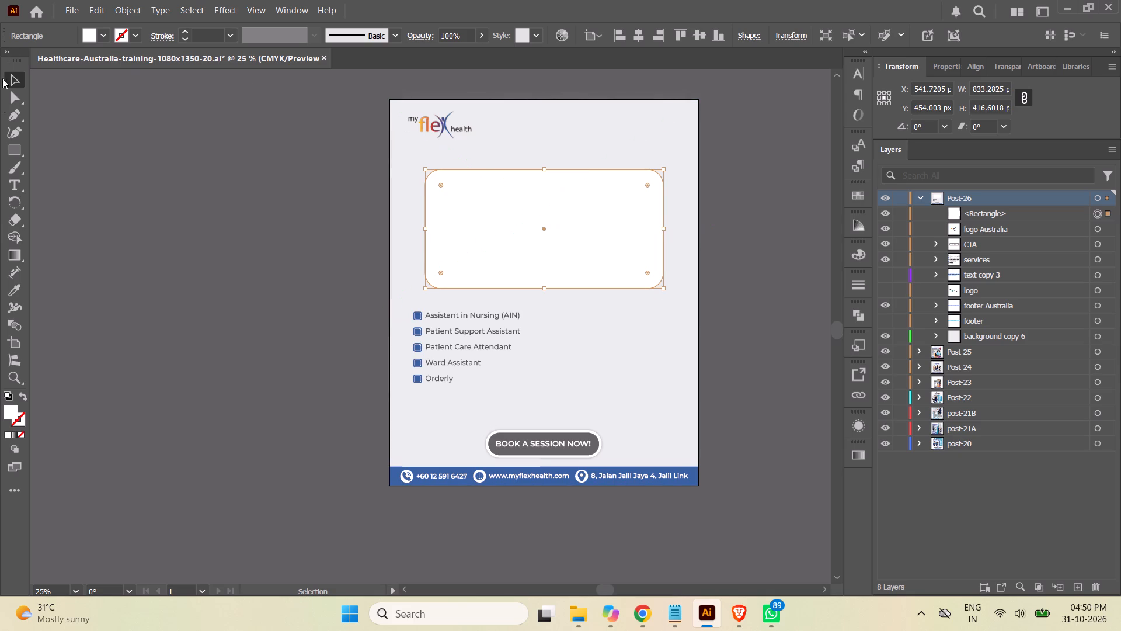
Raise both anchors of the white rectangle's upper-right rounded corner about 67 px to slant its top edge.
left_click(9, 95)
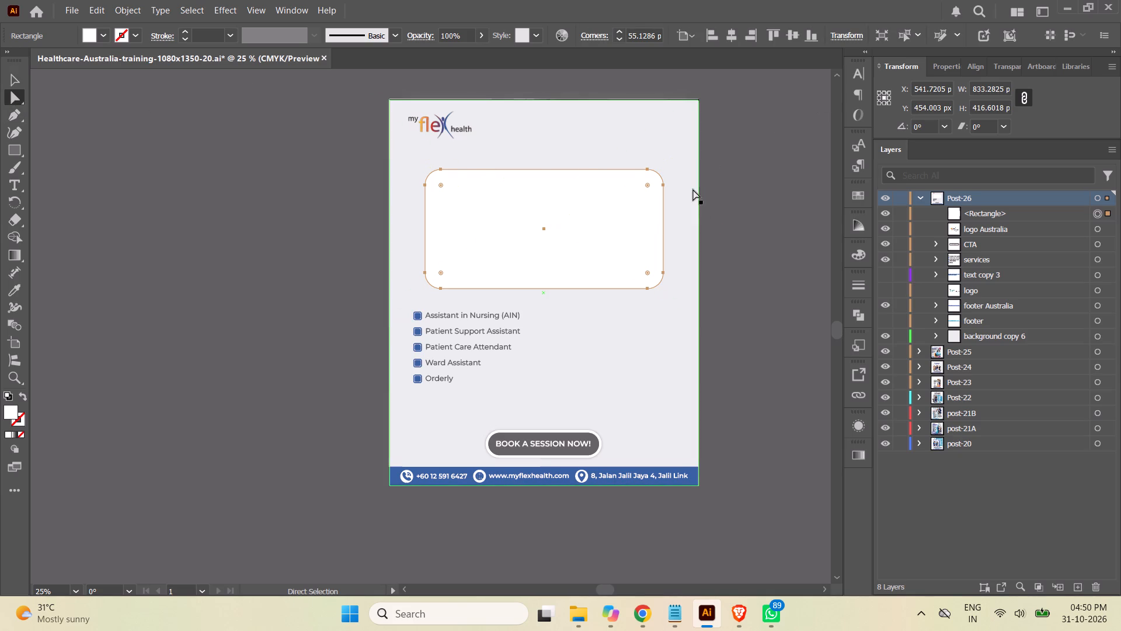
left_click(663, 184)
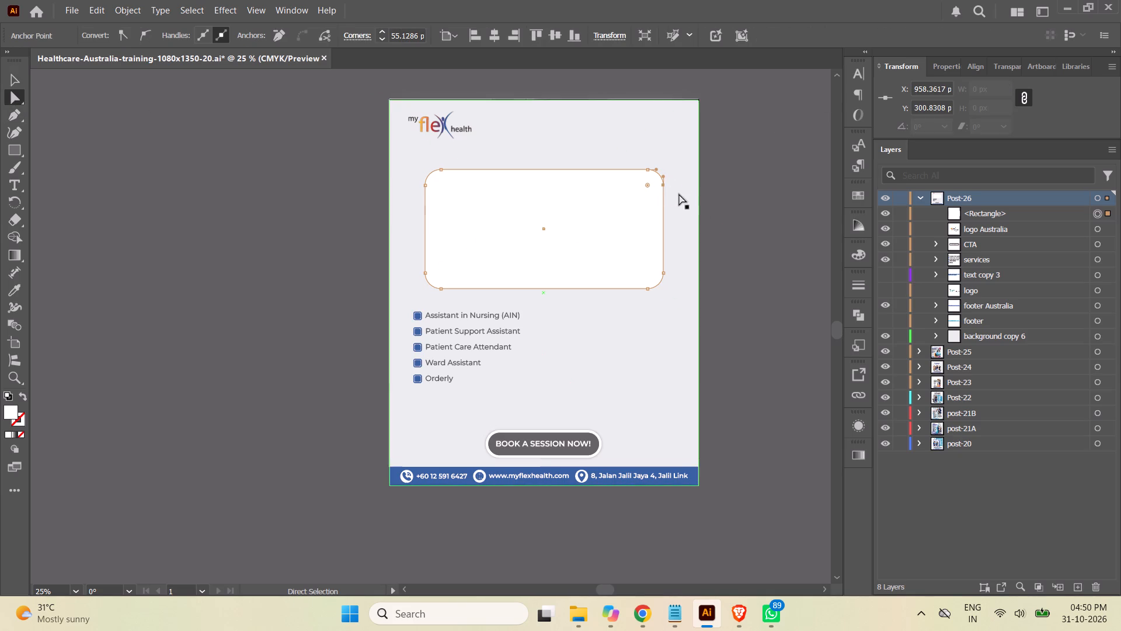
left_click(648, 170, "shift")
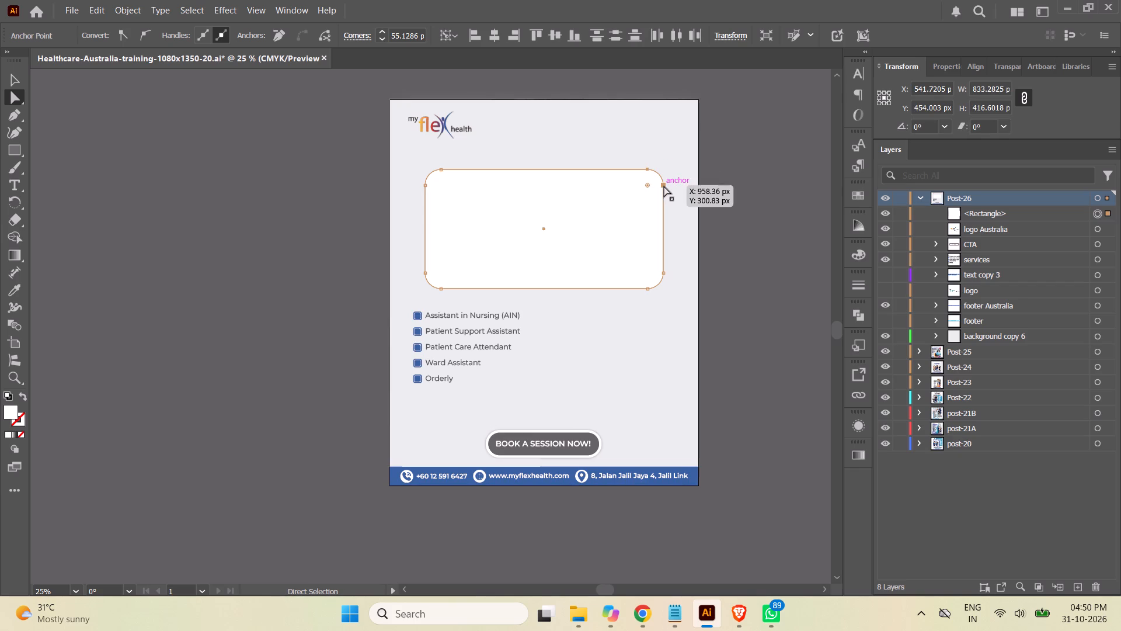
left_click_drag(664, 186, 663, 175)
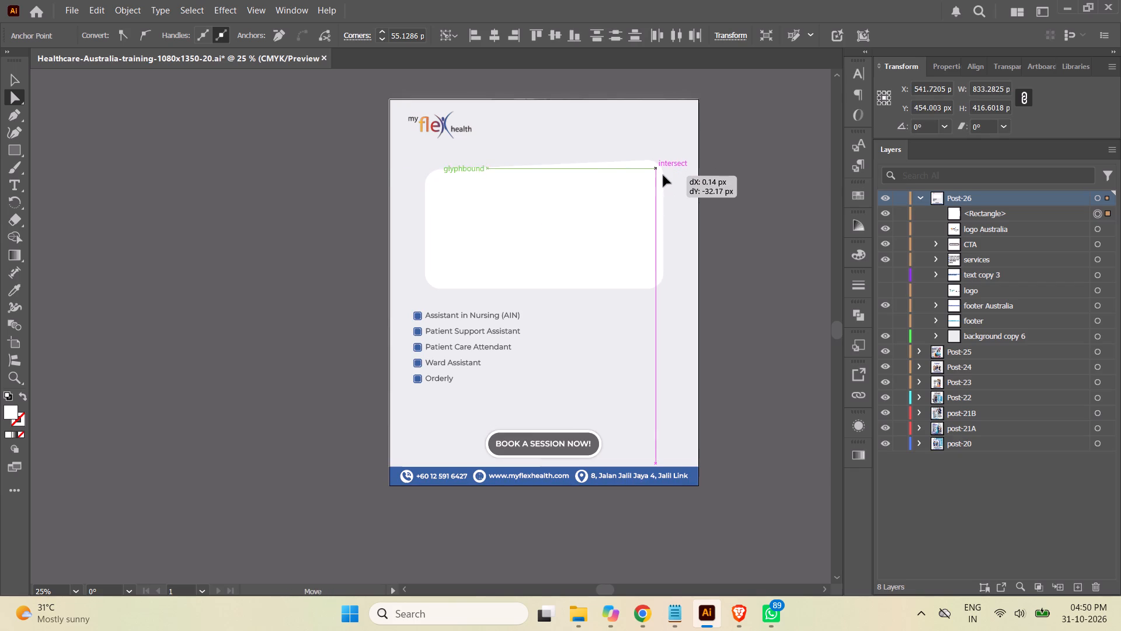
left_click_drag(663, 175, 663, 167)
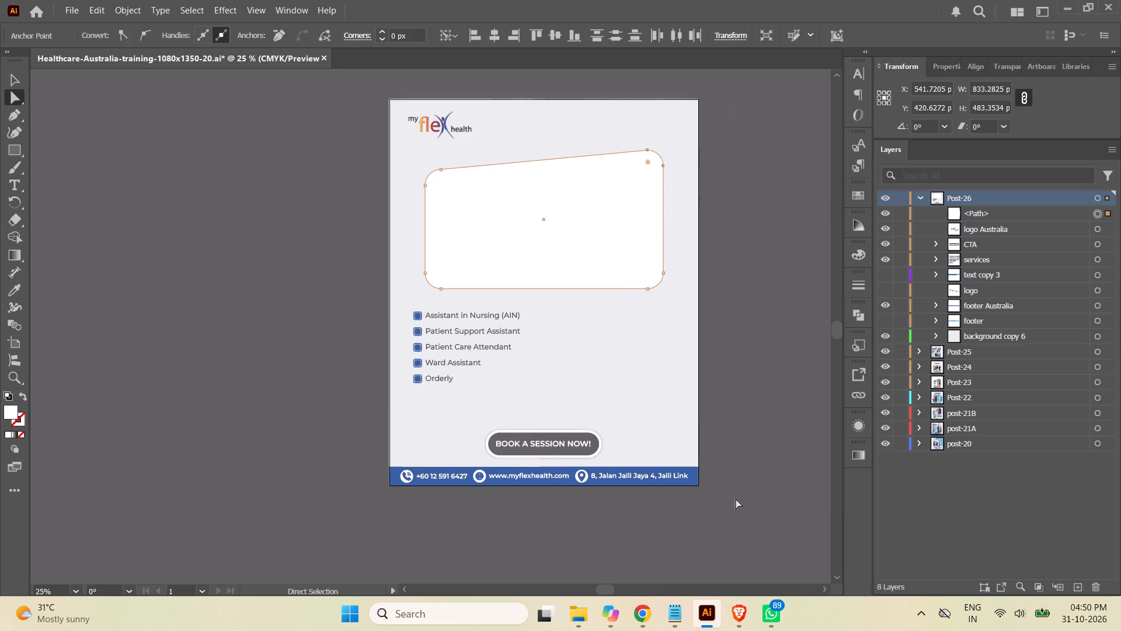
Shift both anchors of the white shape's lower-right rounded corner about 57 px right to slant its side edge, following the Vecteezy reference.
left_click(739, 615)
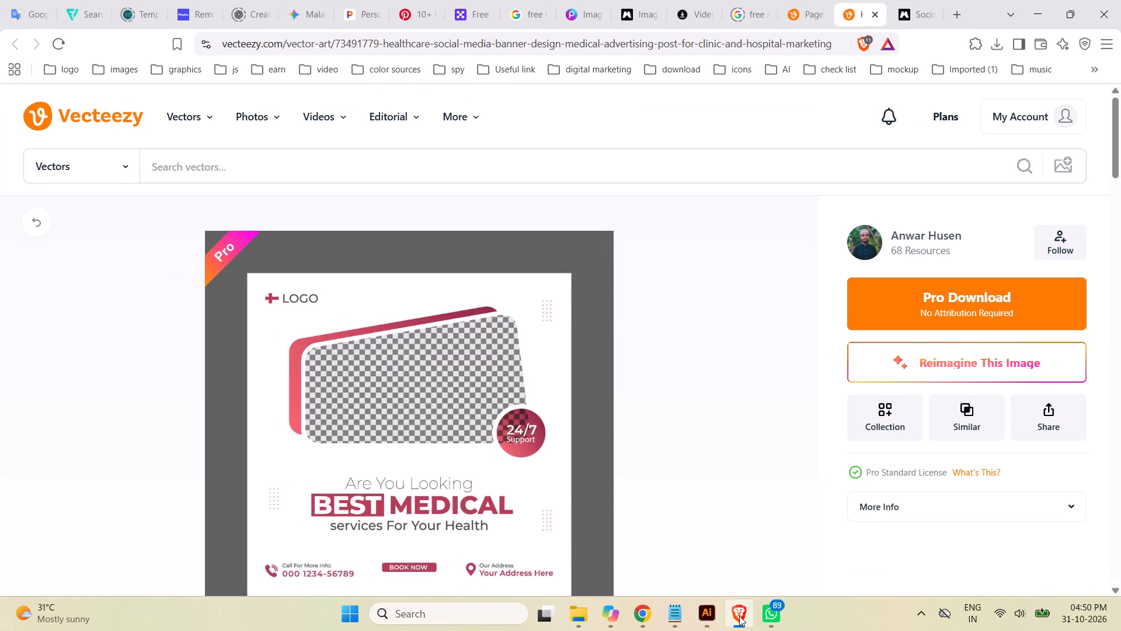
left_click(739, 616)
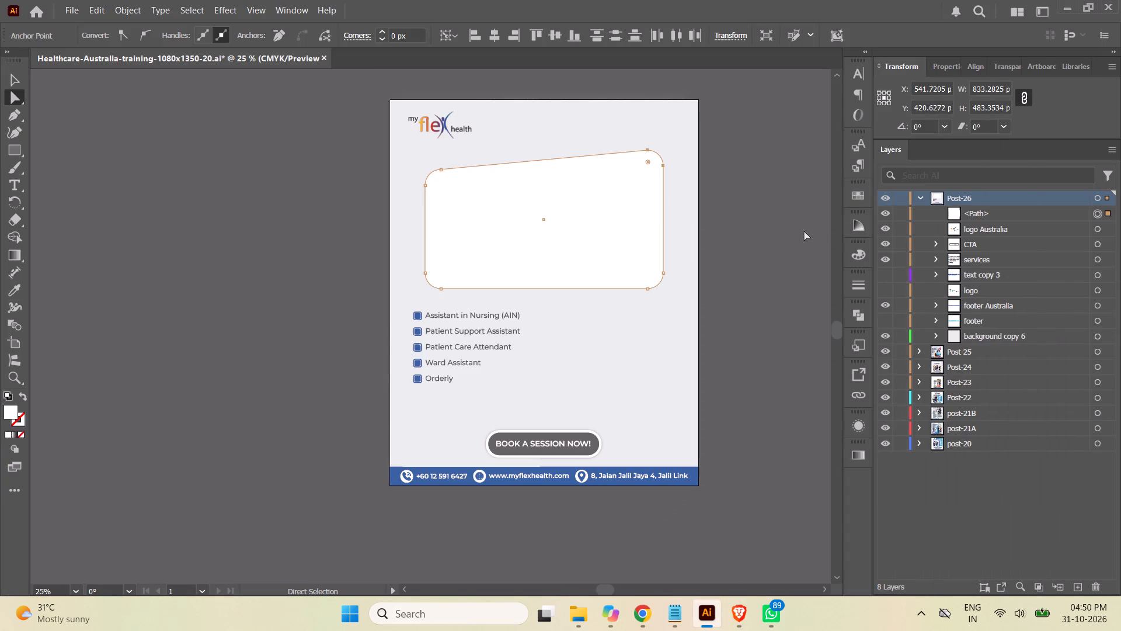
left_click(647, 290)
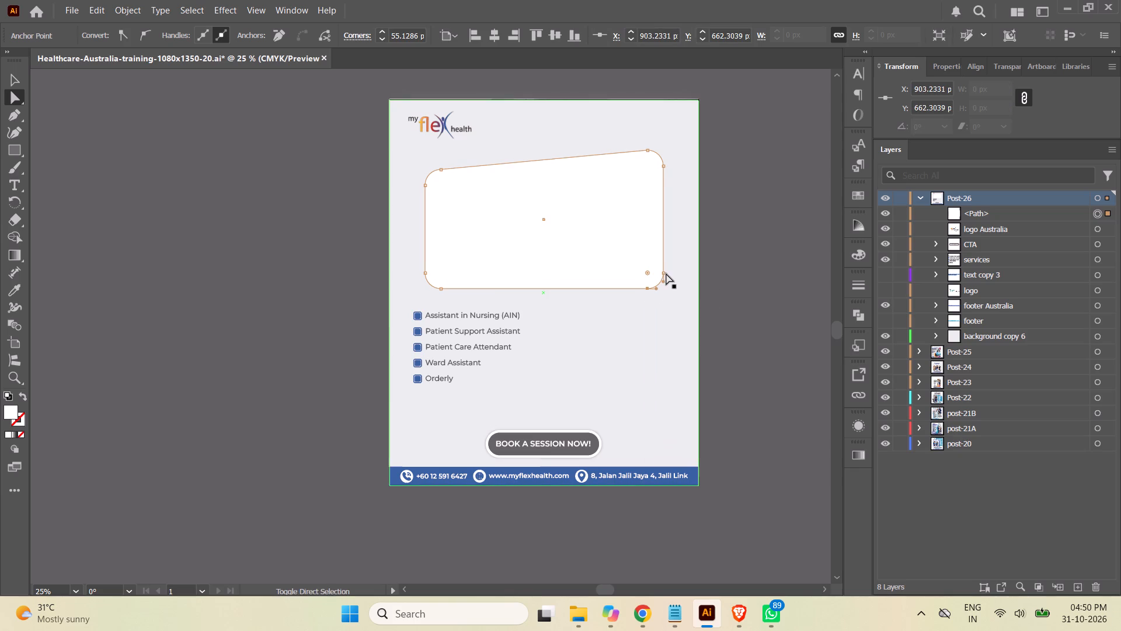
left_click(663, 273, "shift")
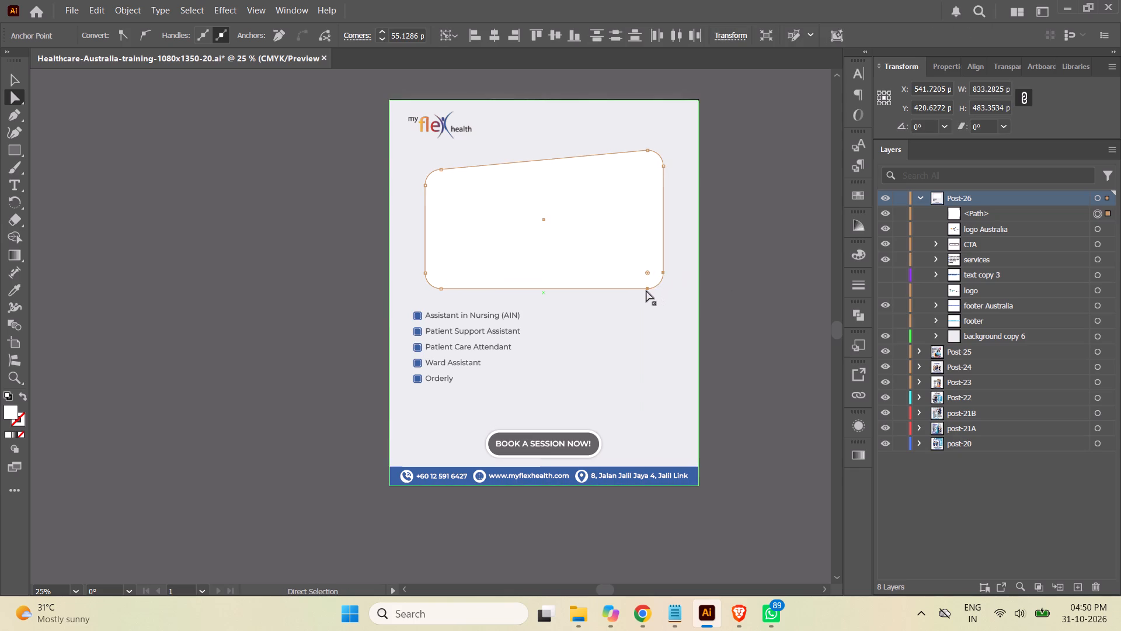
left_click_drag(647, 290, 659, 291)
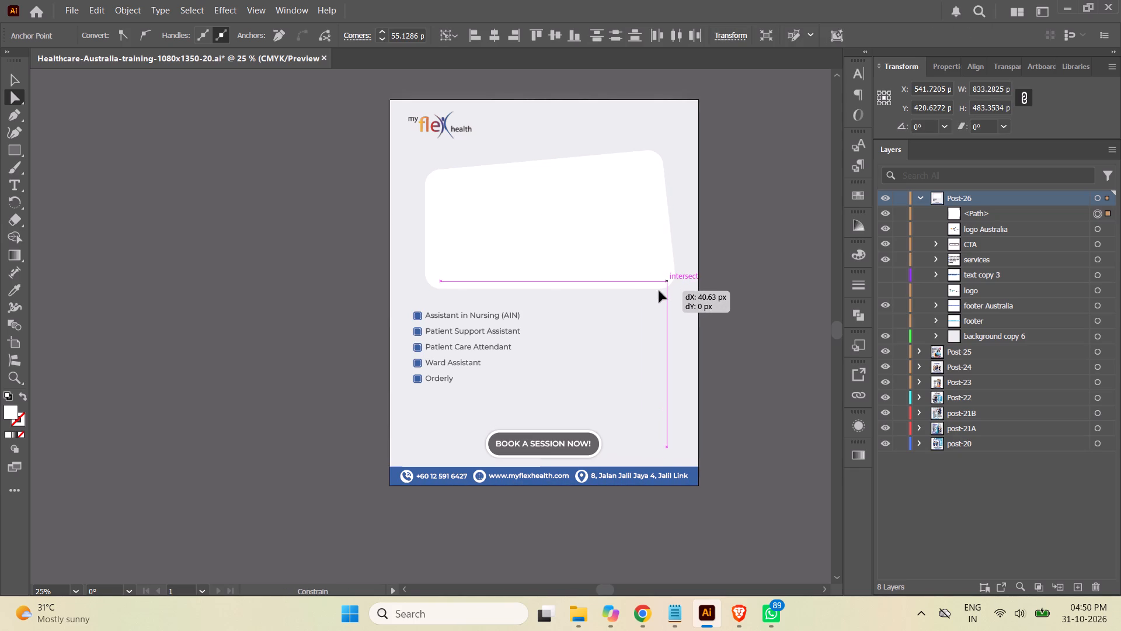
left_click_drag(659, 291, 667, 293)
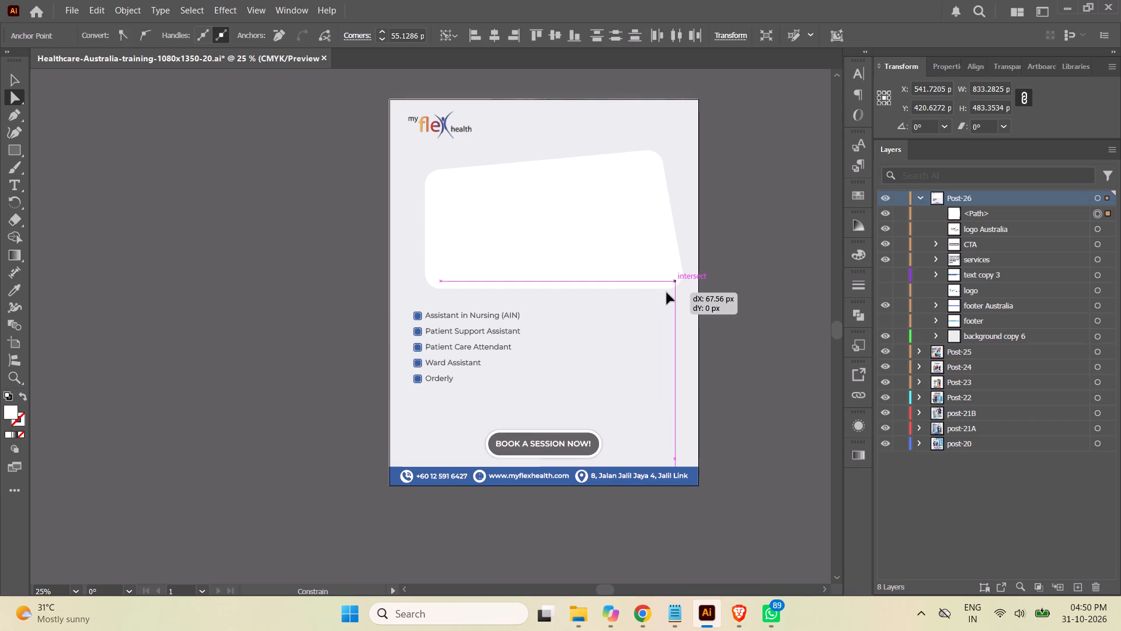
left_click_drag(667, 293, 664, 292)
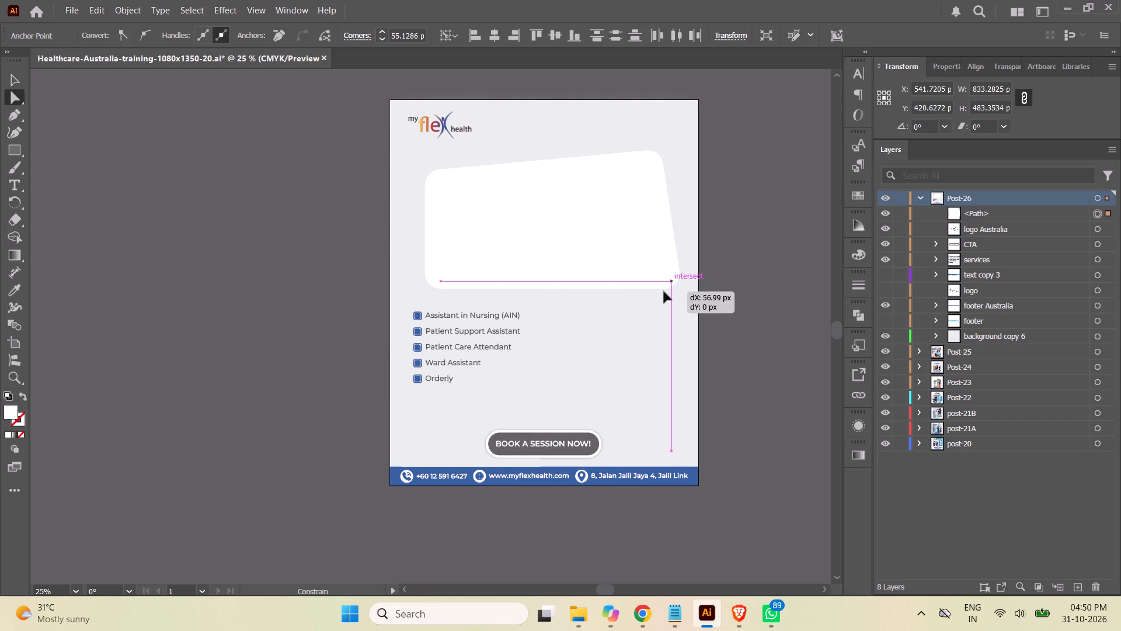
left_click_drag(664, 292, 664, 291)
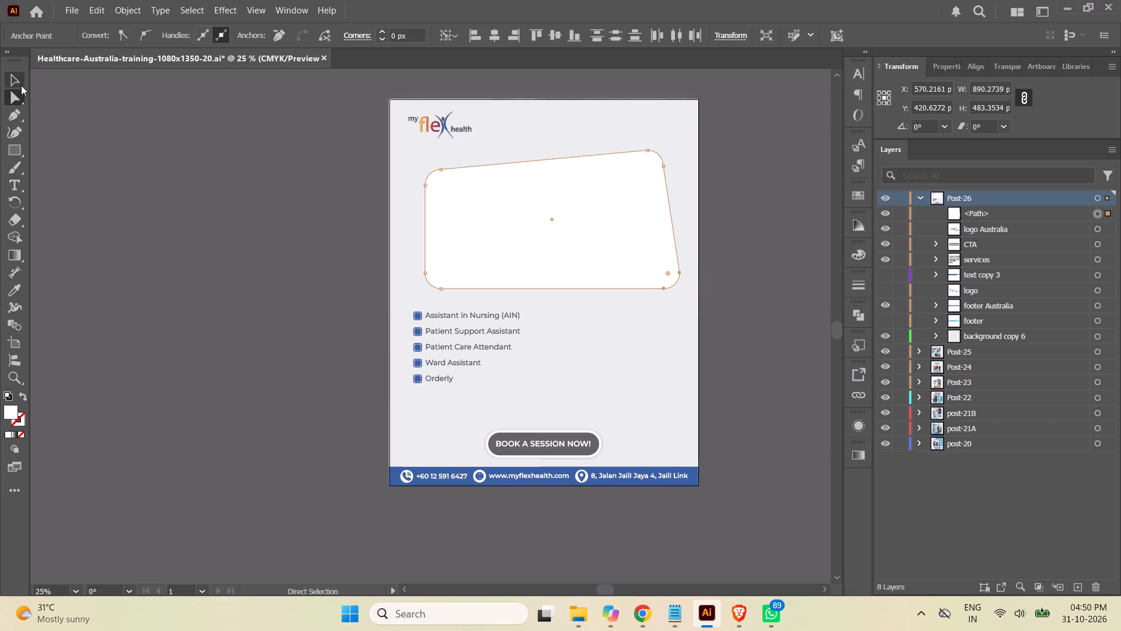
Move the slanted white shape up and left to about X 501 px, Y 394 px, checking its placement against the Vecteezy reference.
left_click(20, 83)
left_click_drag(604, 254, 594, 255)
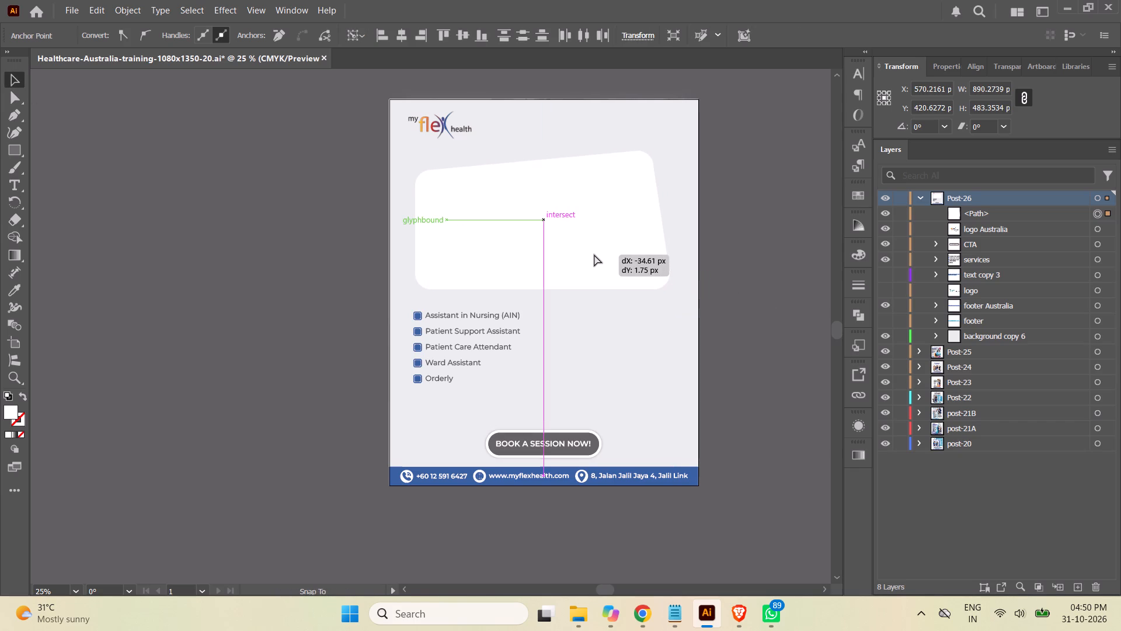
left_click_drag(594, 255, 598, 254)
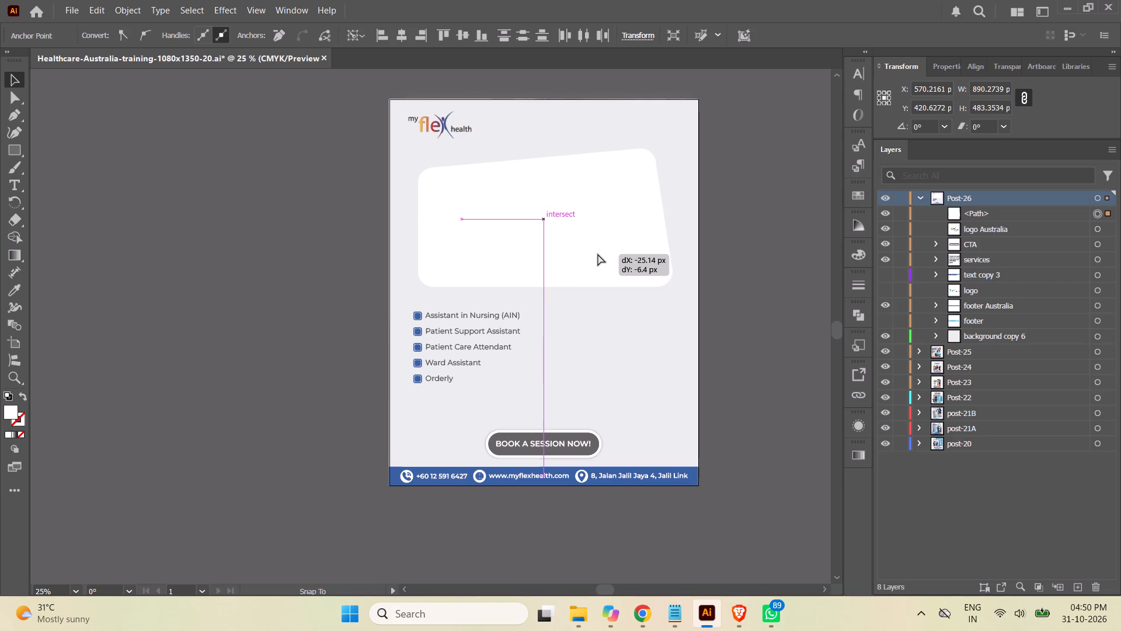
left_click_drag(598, 254, 598, 255)
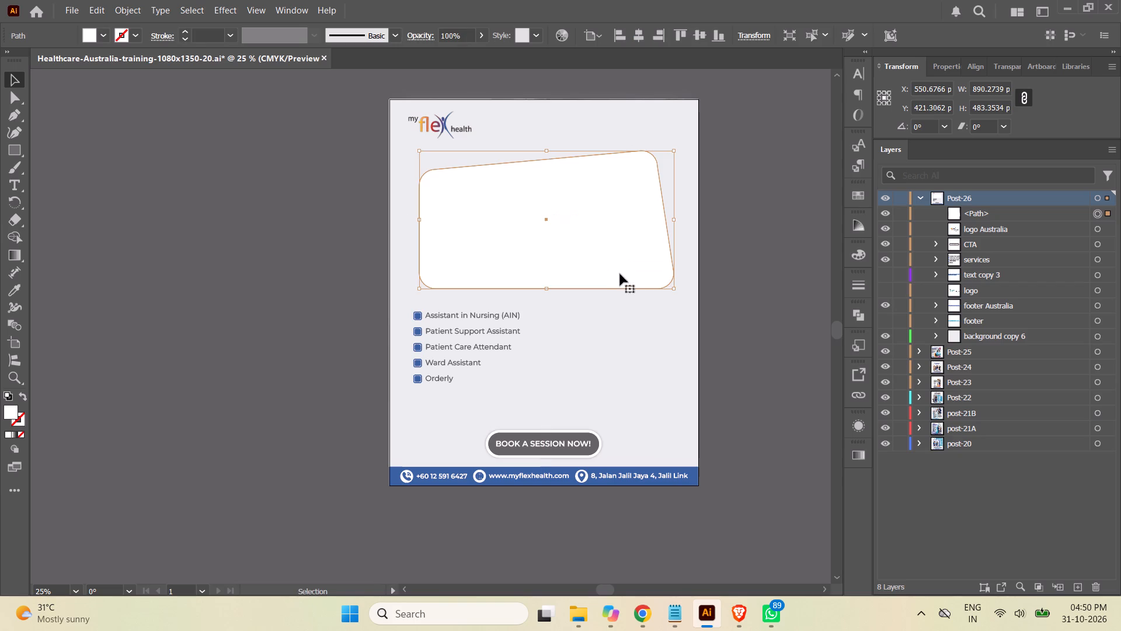
left_click(777, 266)
left_click(737, 614)
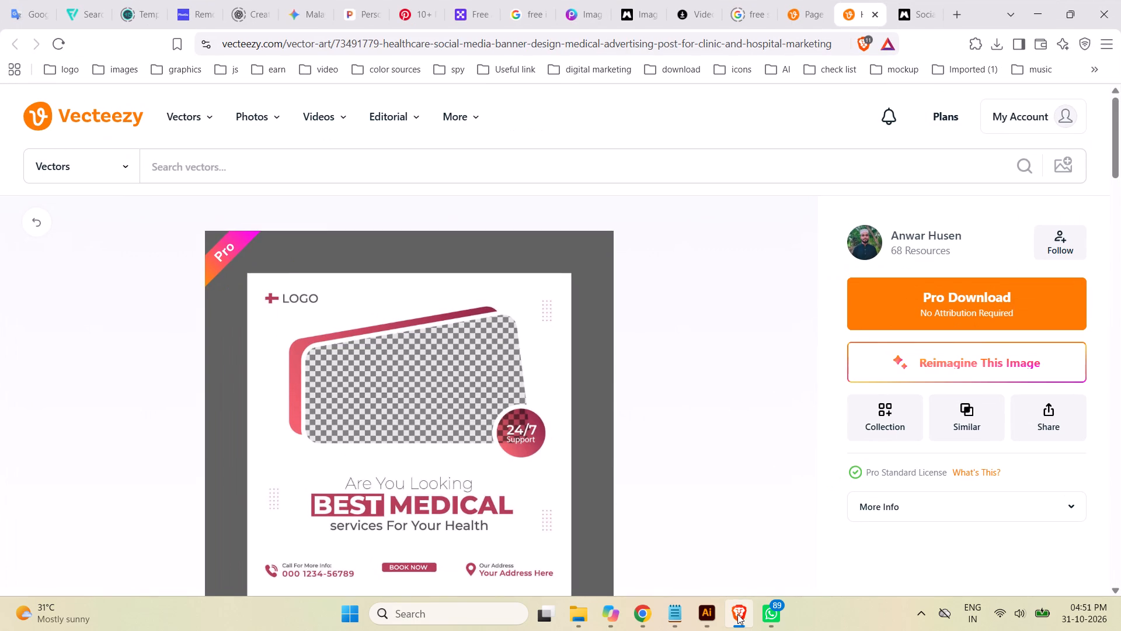
left_click(737, 614)
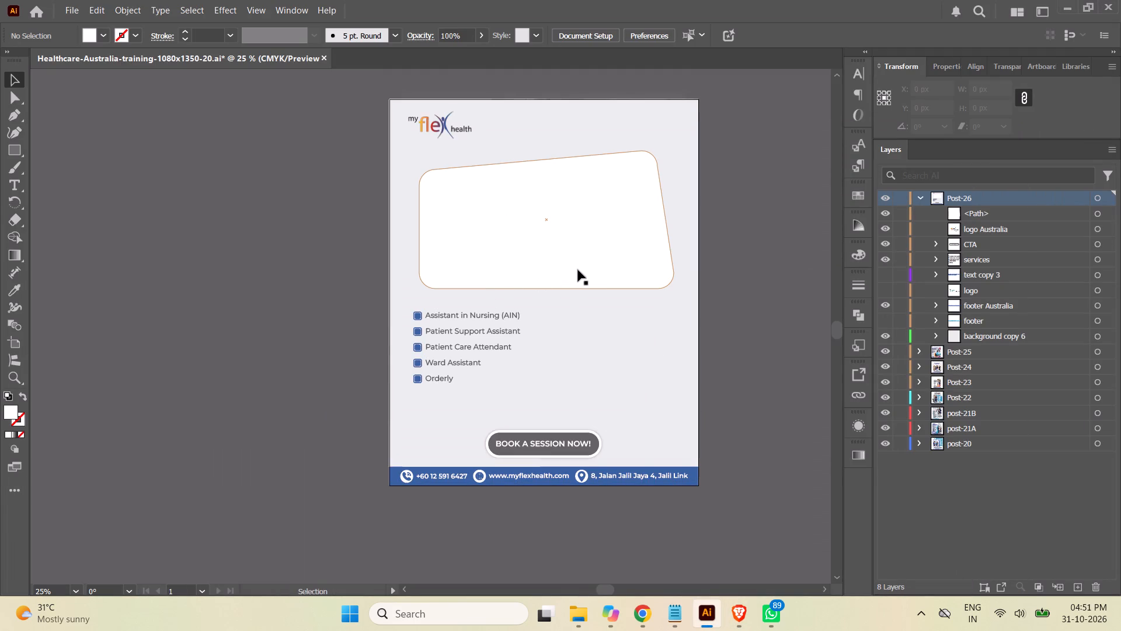
left_click_drag(577, 270, 565, 264)
left_click(565, 264)
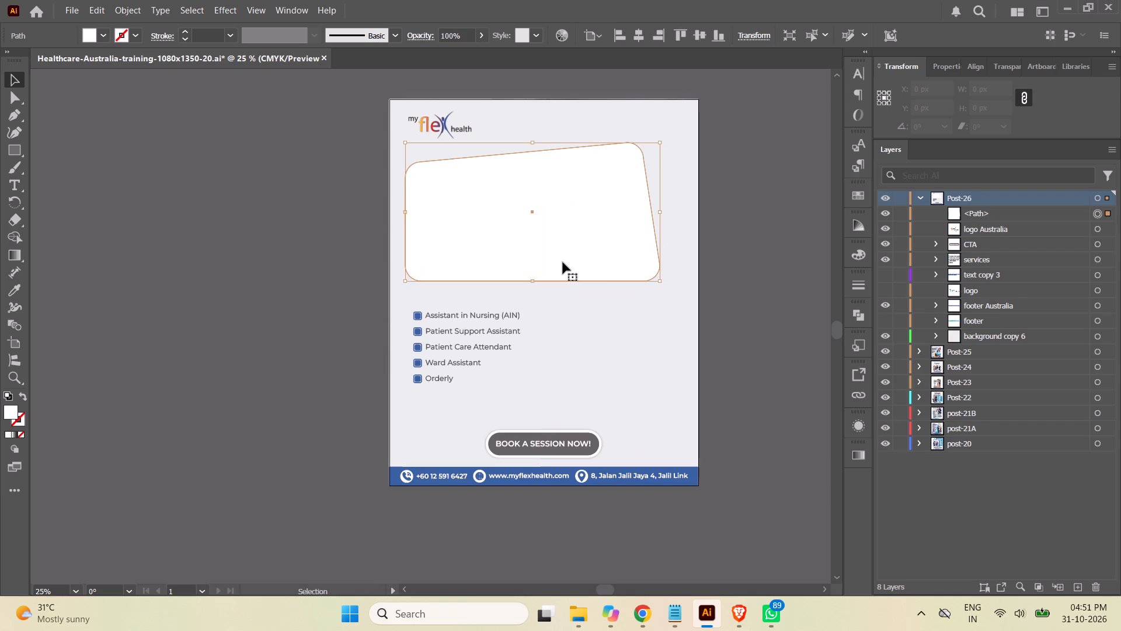
left_click(800, 283)
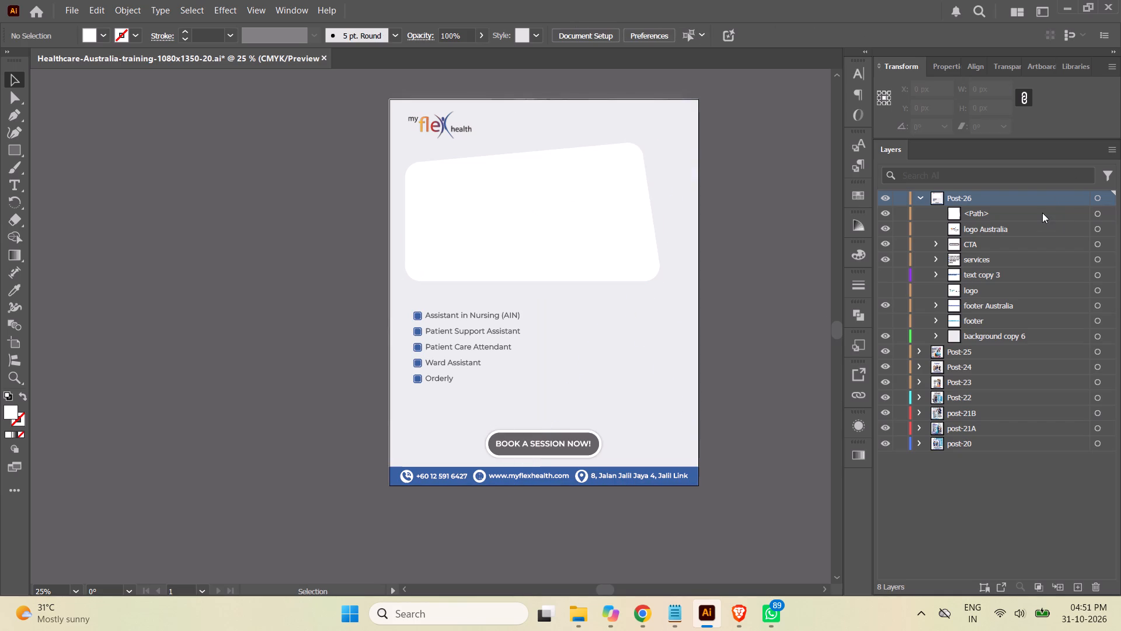
Duplicate the slanted white path within the Post-26 layer.
left_click(1042, 213)
left_click_drag(1039, 214, 1076, 566)
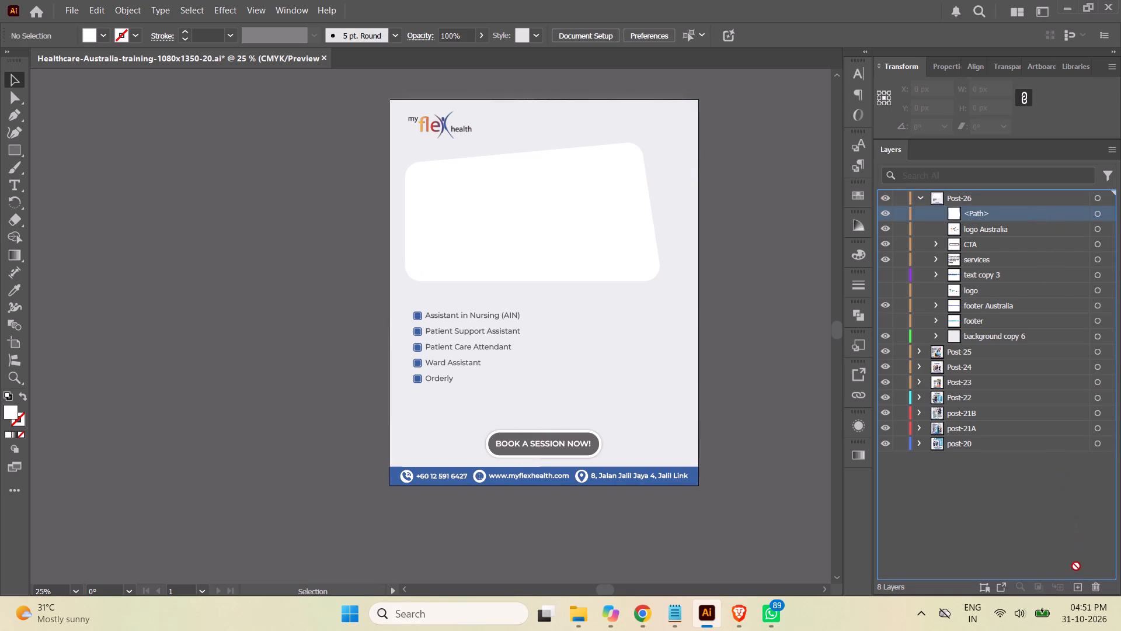
left_click_drag(1076, 566, 1081, 585)
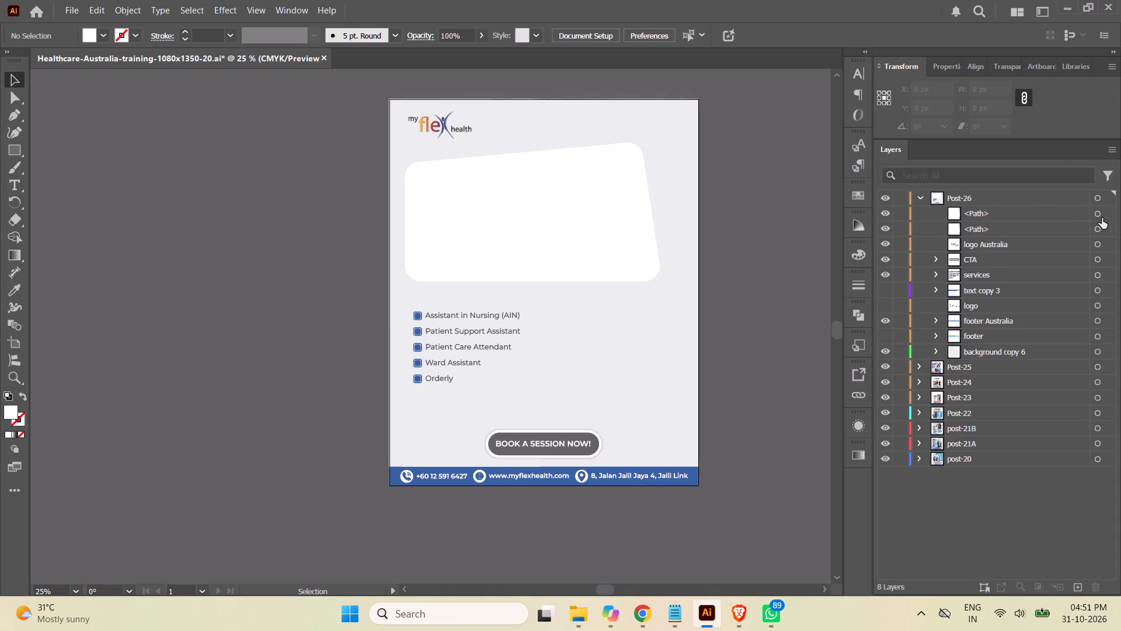
Fill the upper copy of the slanted shape with pale cream #fffedc.
left_click(1099, 216)
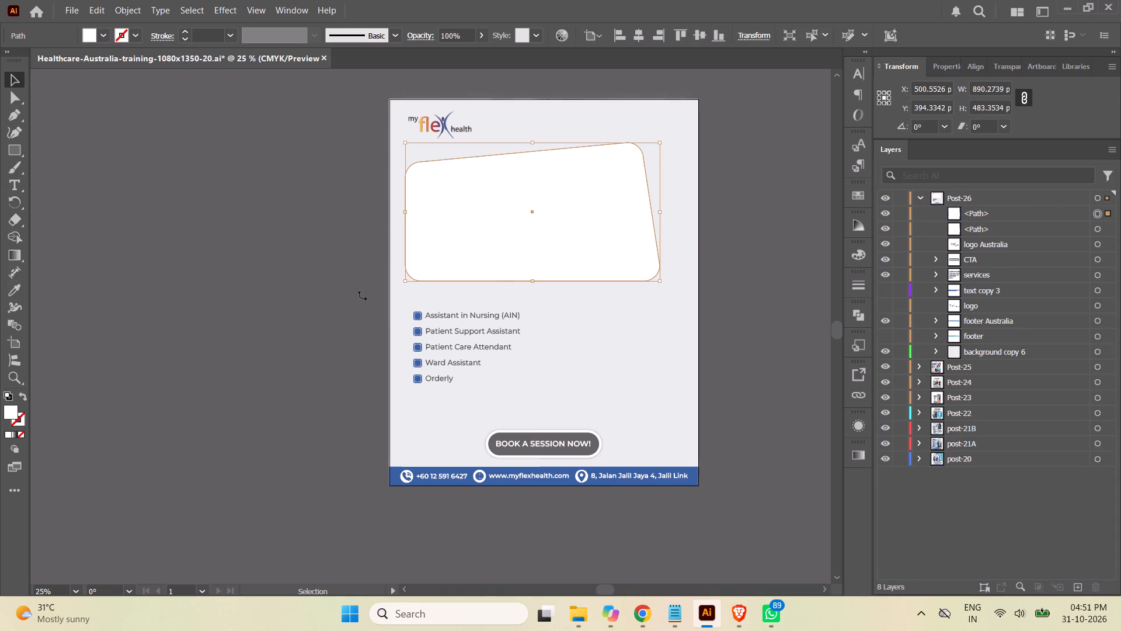
double_click(12, 411)
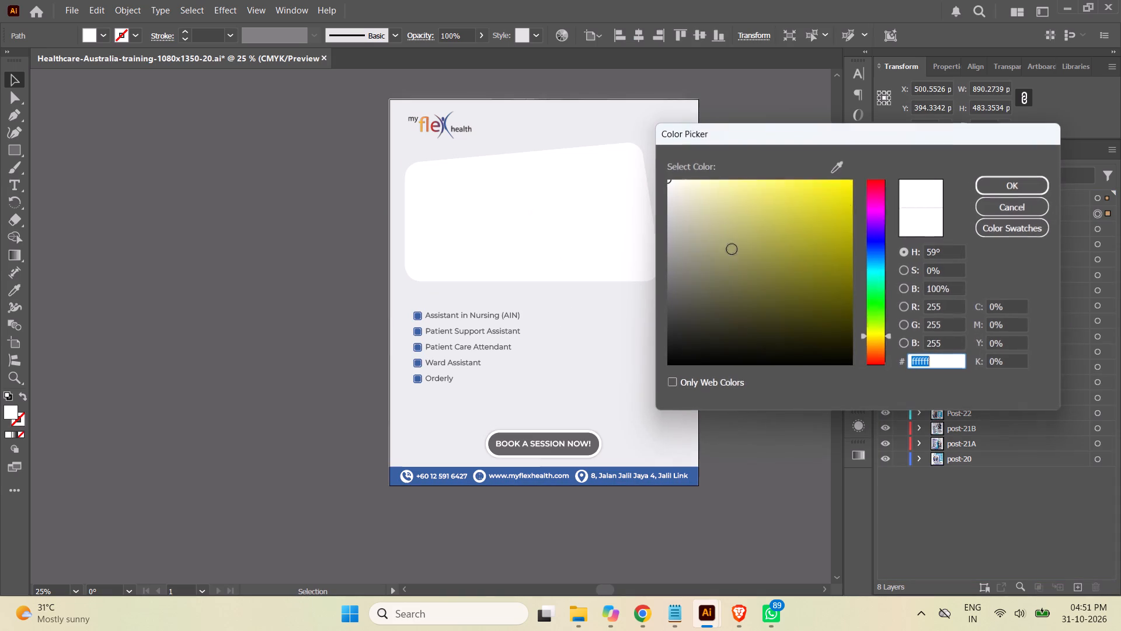
left_click_drag(707, 186, 703, 183)
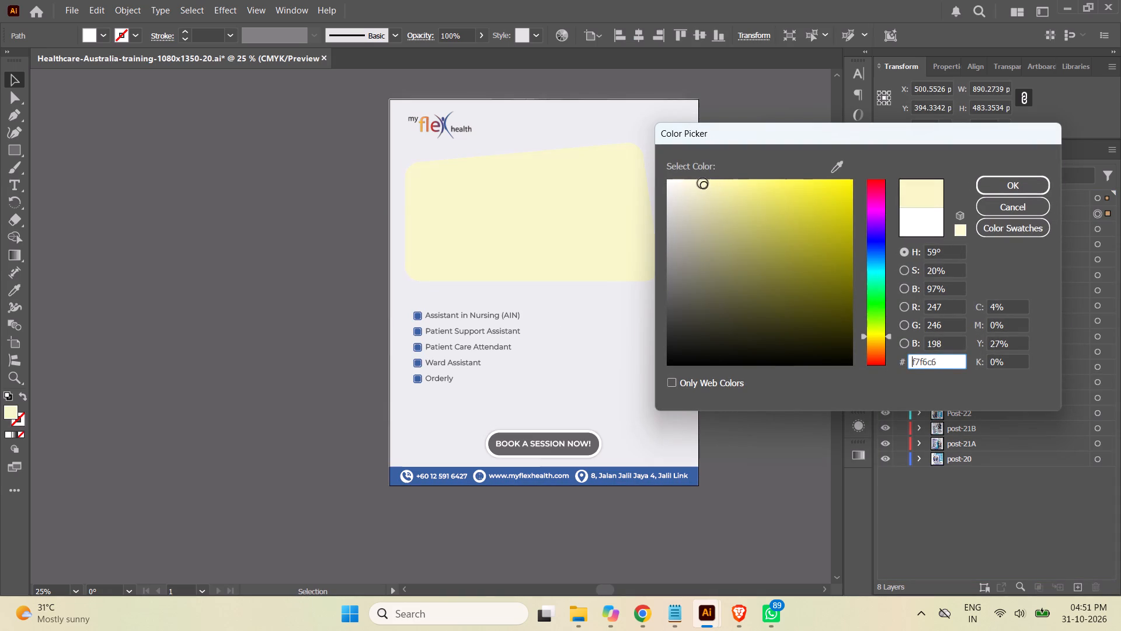
left_click_drag(703, 183, 695, 180)
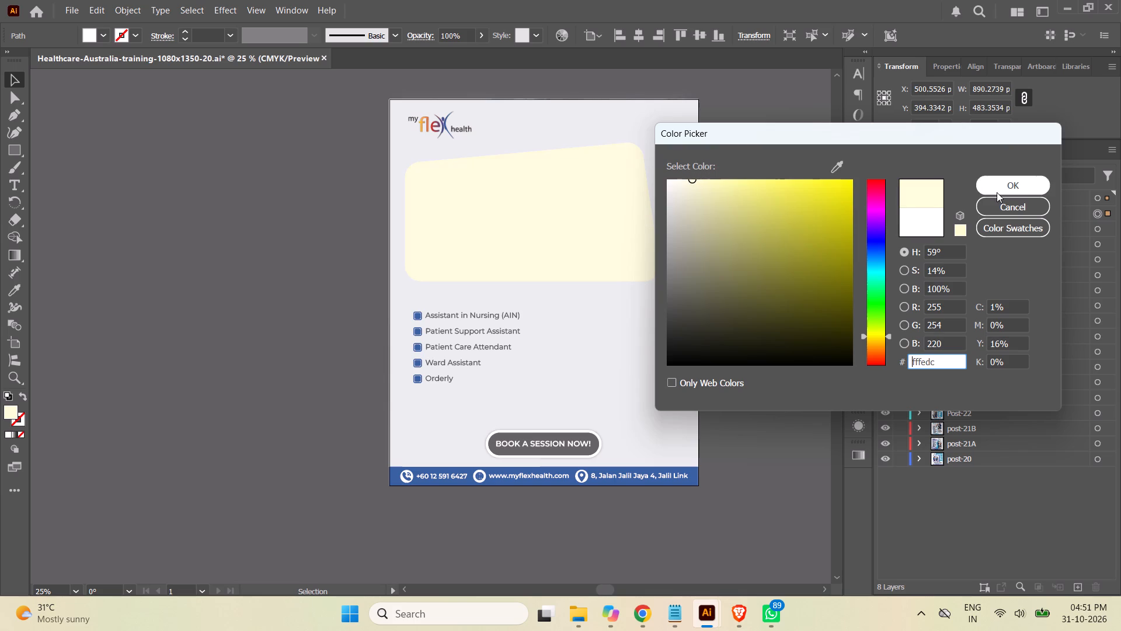
left_click(994, 185)
Offset the cream copy about 54 px right and 36 px down from the white shape, comparing the overlap with the Vecteezy reference.
left_click_drag(558, 245, 569, 251)
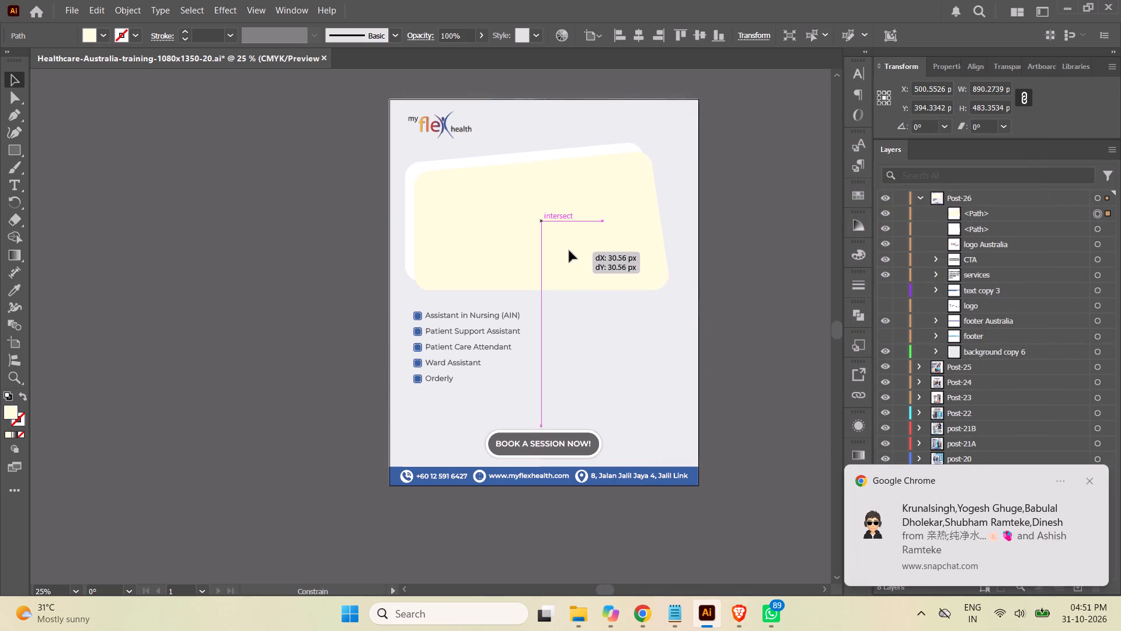
left_click_drag(569, 251, 575, 254)
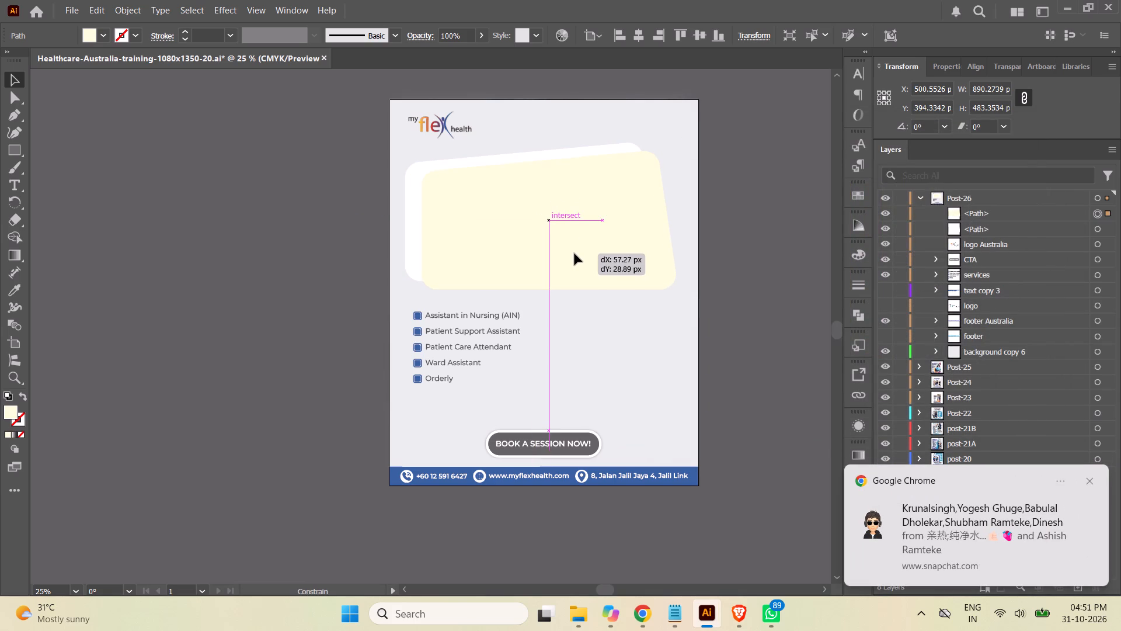
left_click_drag(575, 254, 575, 252)
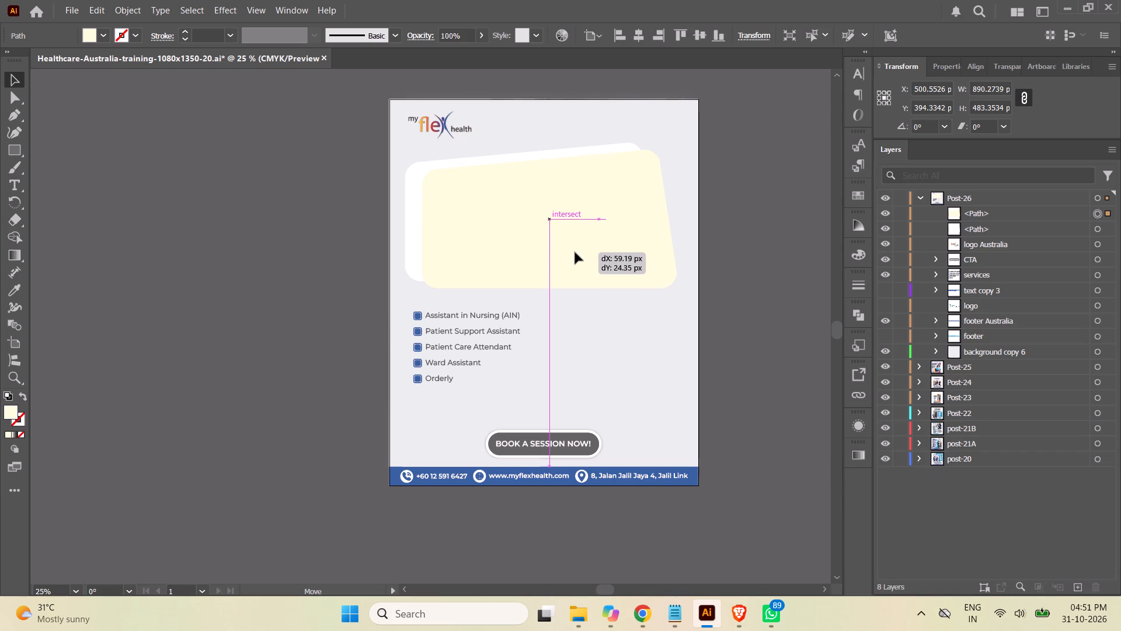
left_click_drag(575, 252, 575, 252)
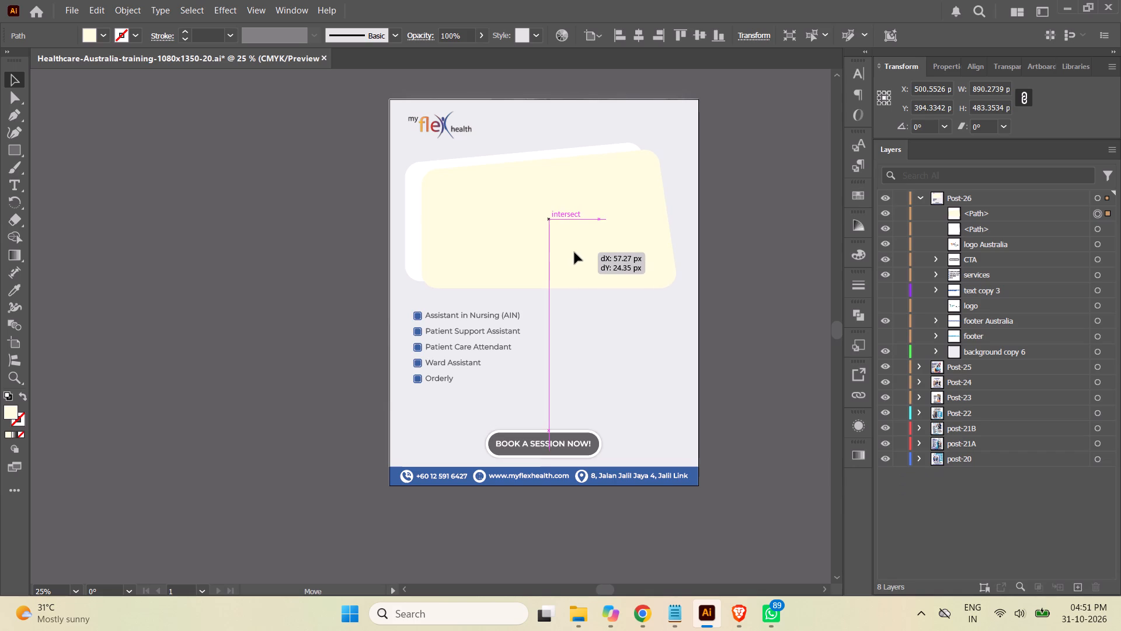
left_click_drag(575, 252, 573, 255)
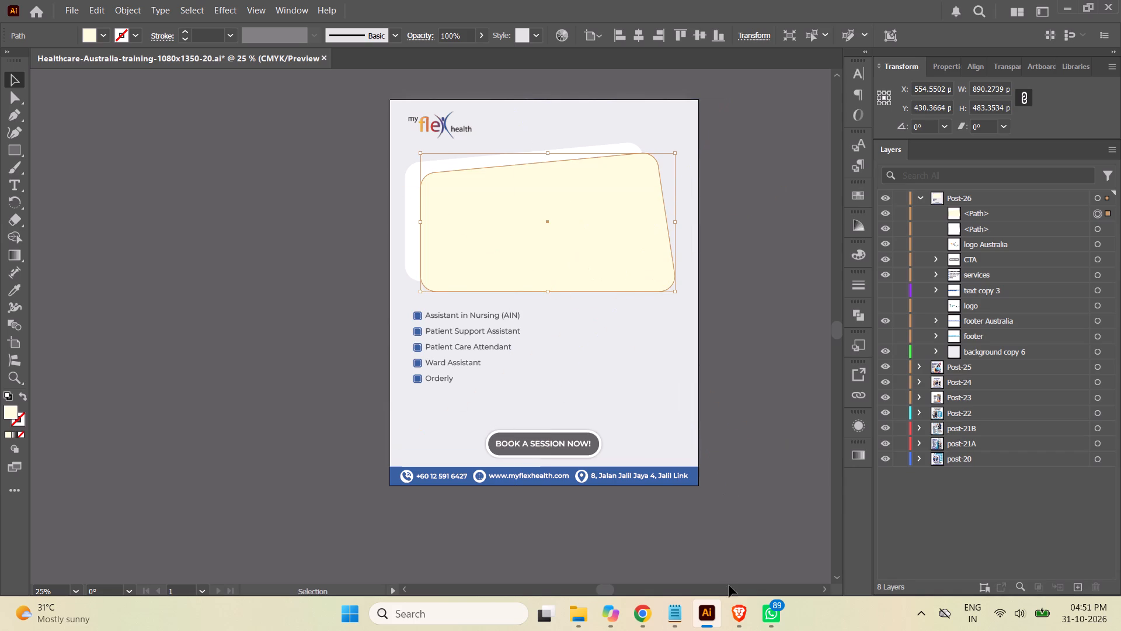
left_click(744, 620)
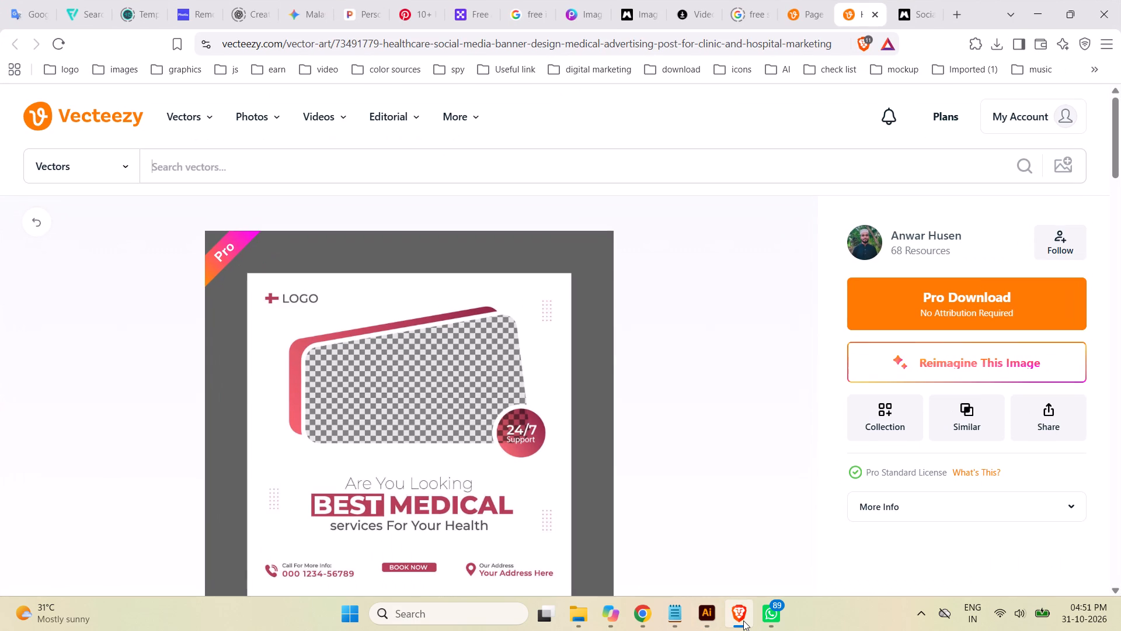
left_click(743, 620)
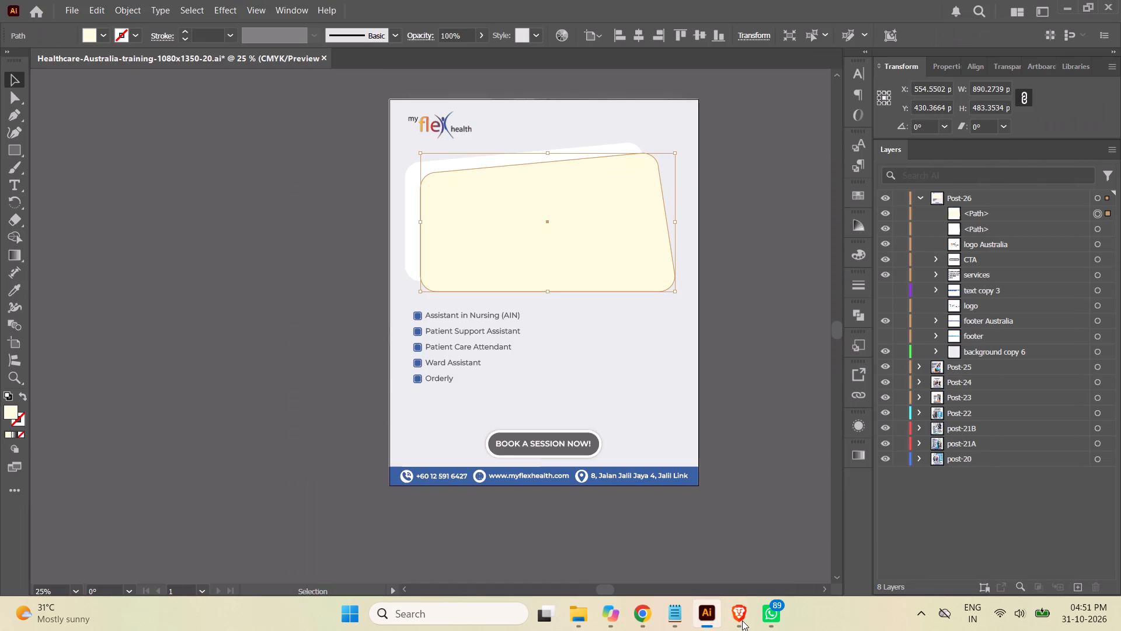
left_click(742, 620)
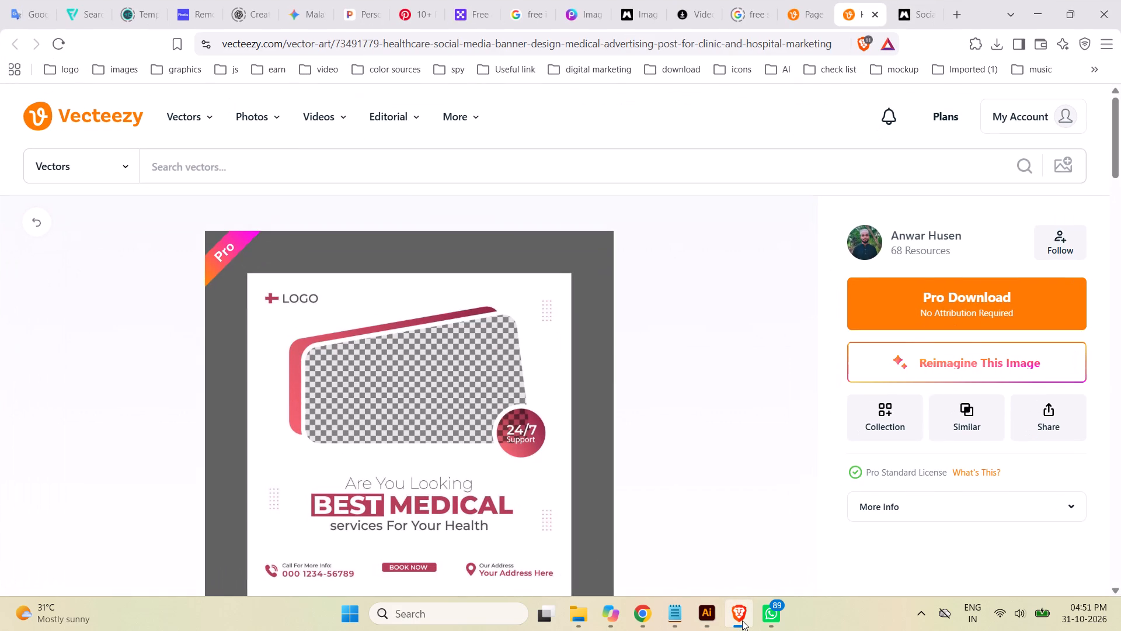
left_click(742, 620)
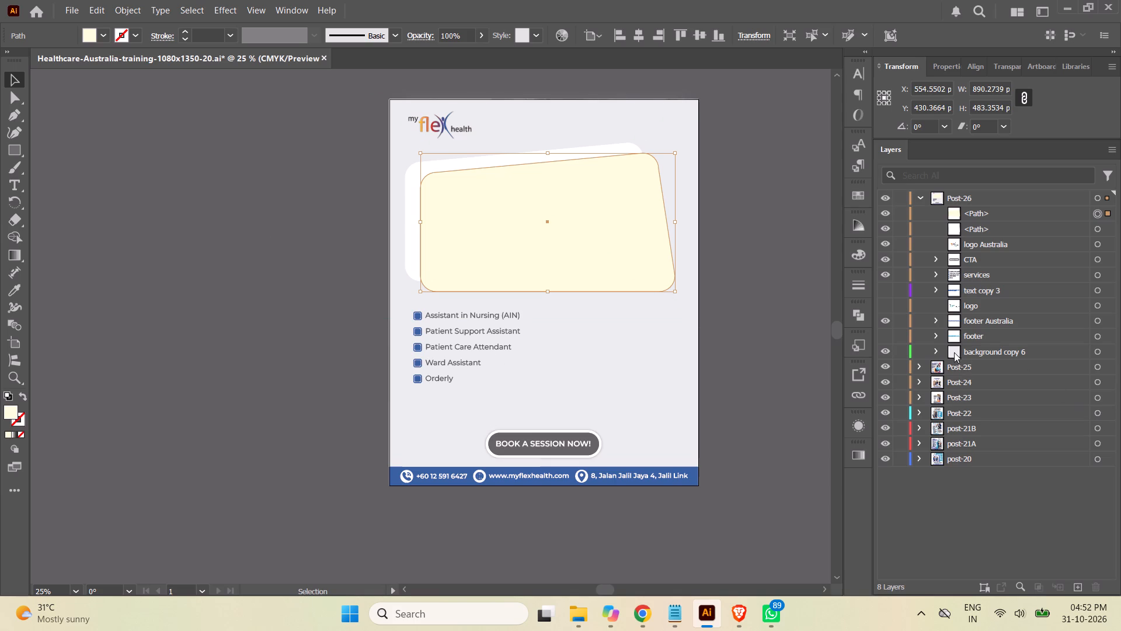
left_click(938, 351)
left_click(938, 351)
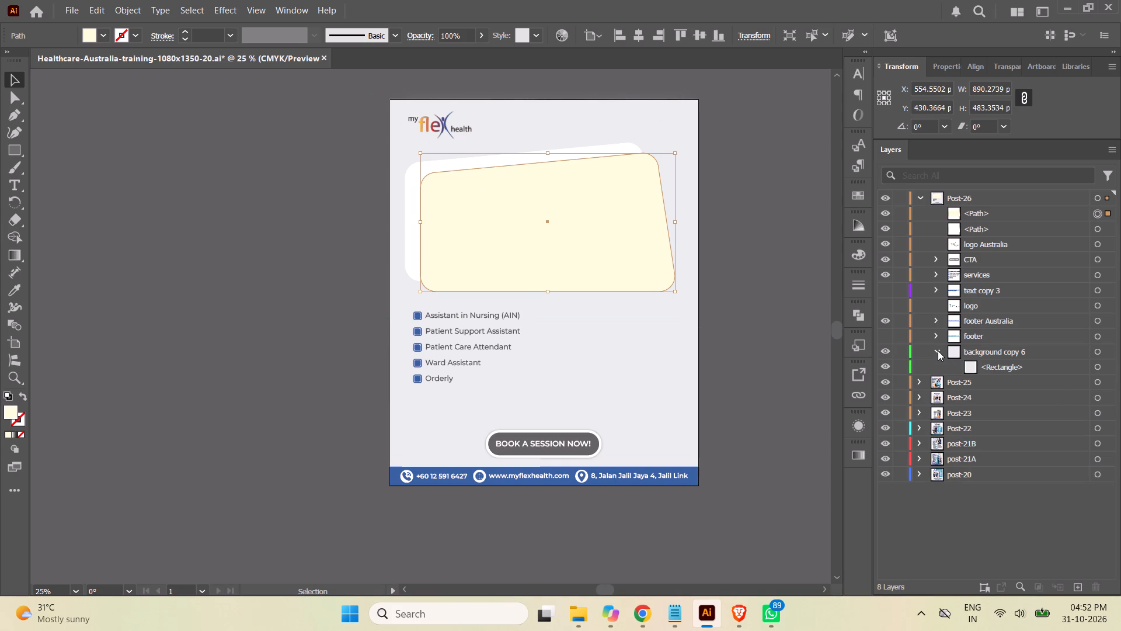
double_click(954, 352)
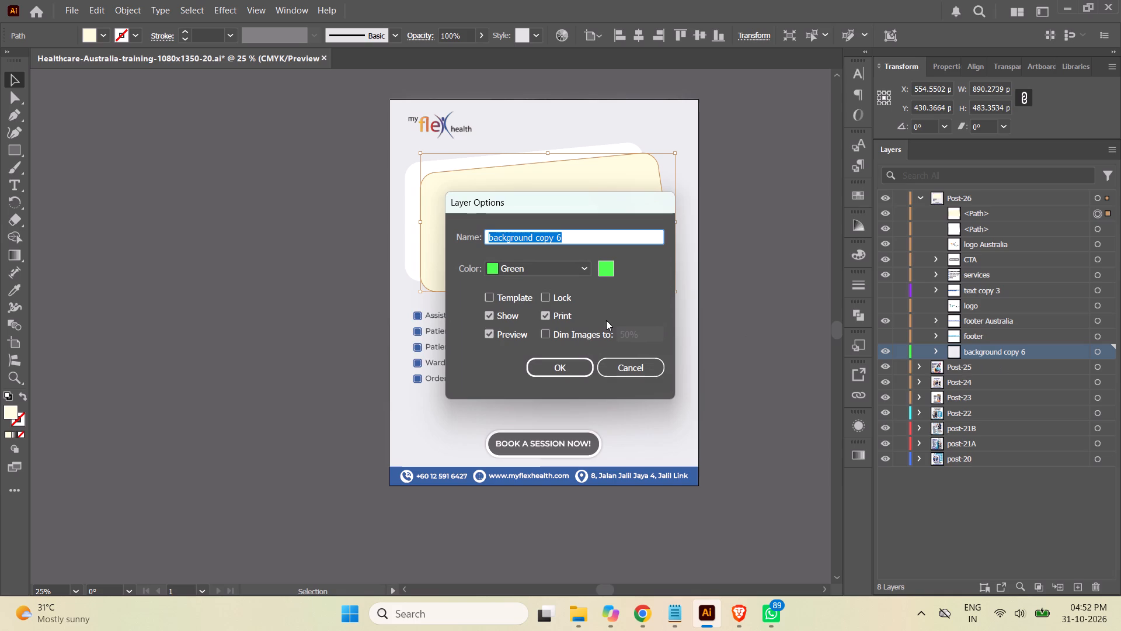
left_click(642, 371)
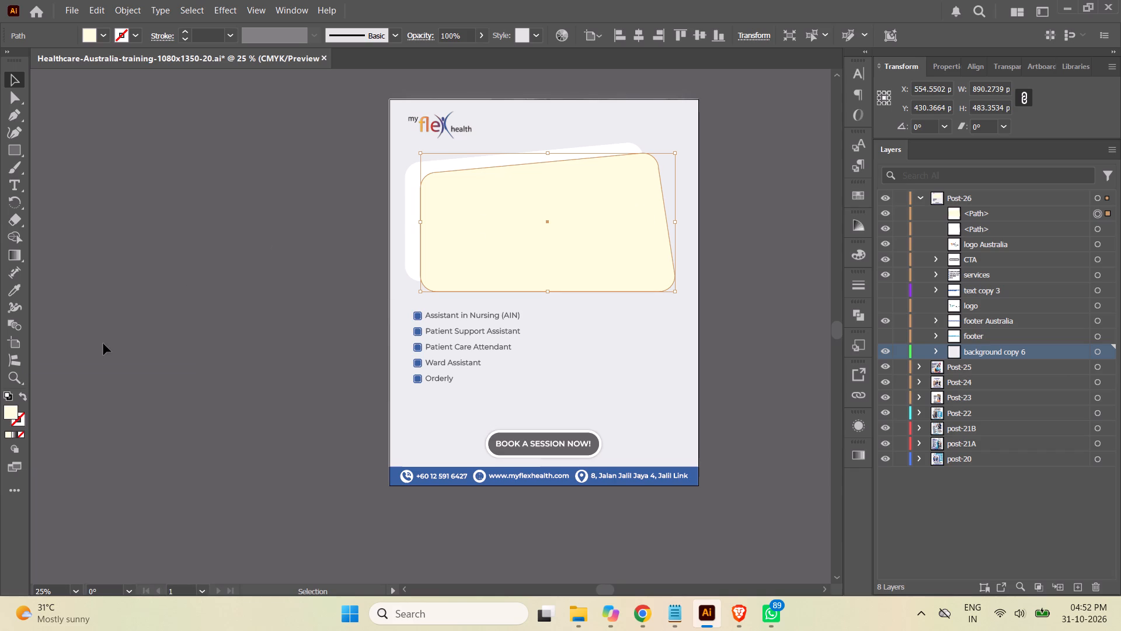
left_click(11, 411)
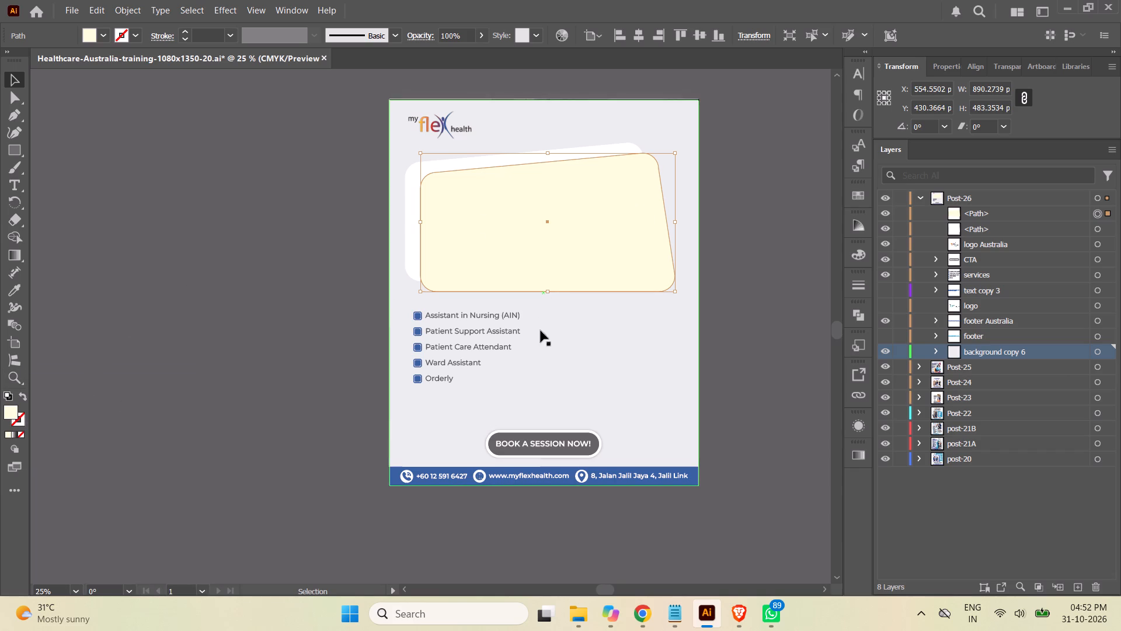
Fill the cream slanted shape with the light grey sampled from the post background using the Eyedropper.
left_click(12, 294)
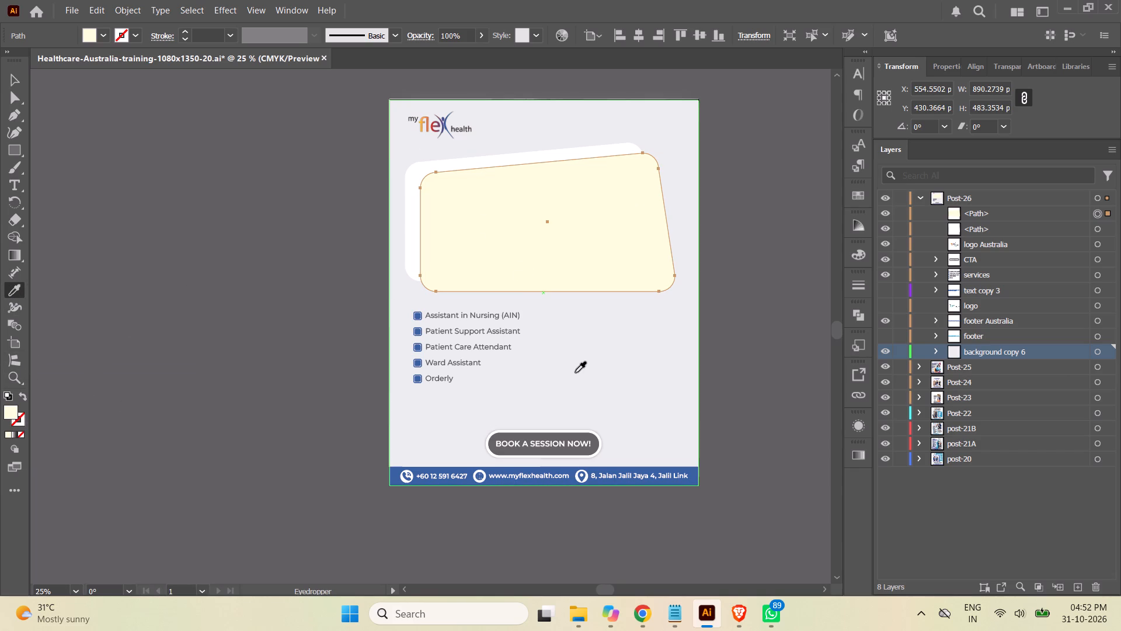
left_click(575, 373)
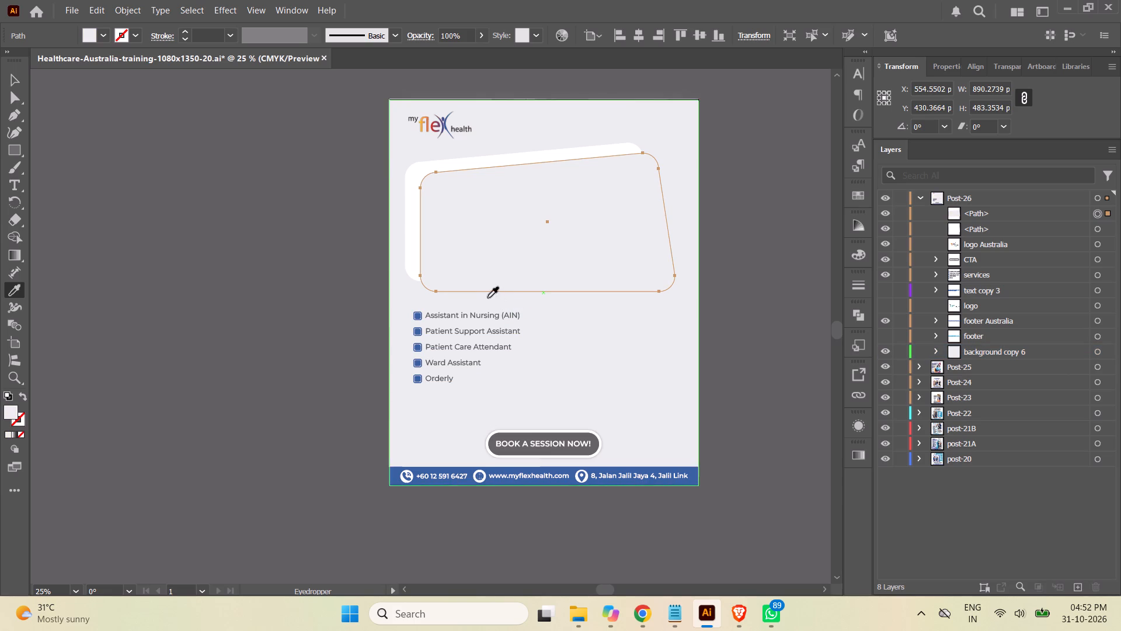
left_click(16, 75)
left_click(69, 186)
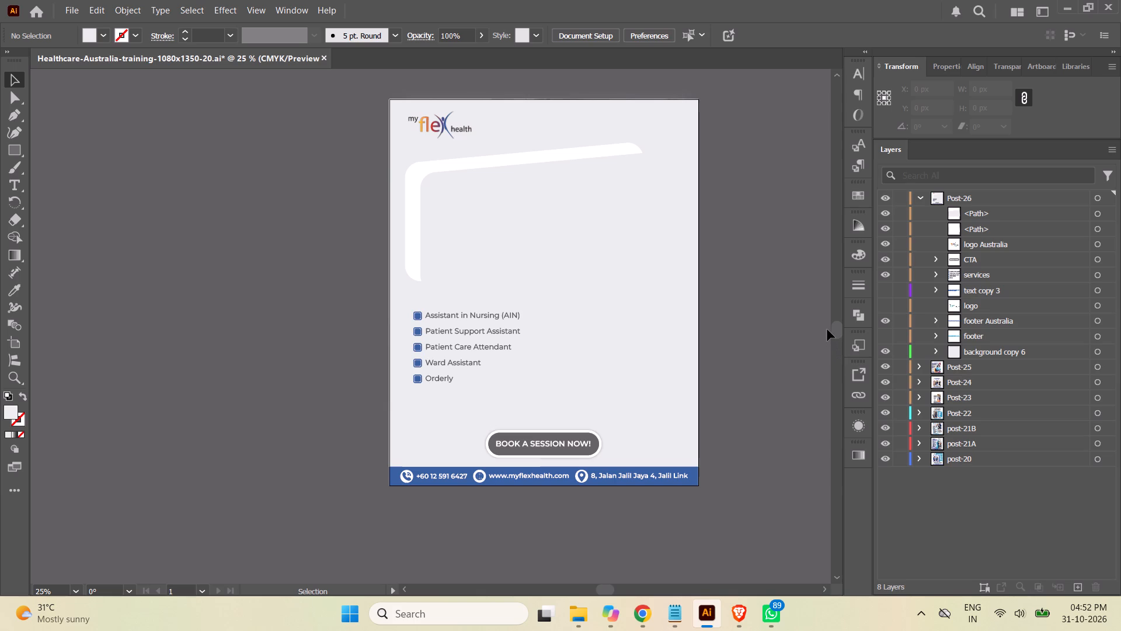
Change the fill of the background copy 6 rectangle to white #ffffff.
left_click(1097, 352)
double_click(16, 414)
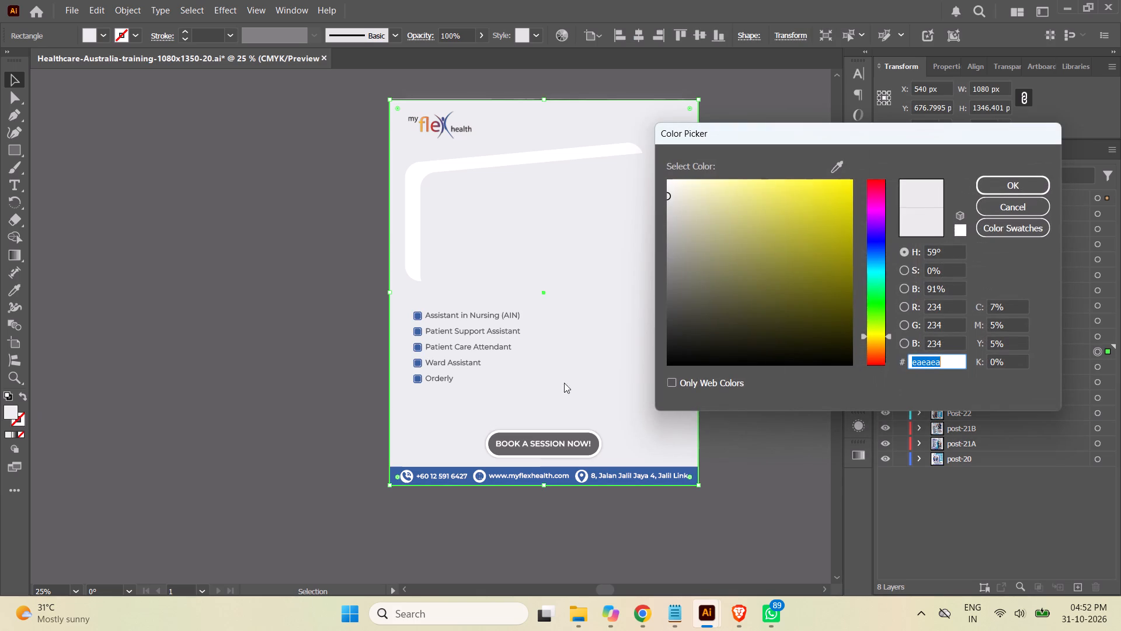
left_click_drag(734, 339, 644, 151)
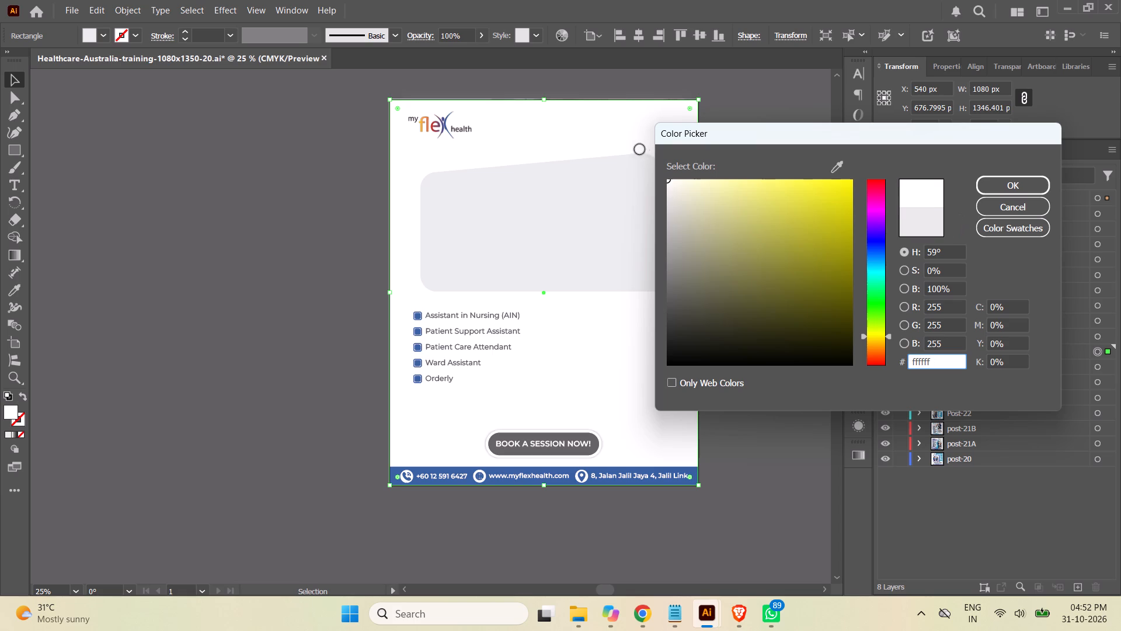
left_click(1027, 187)
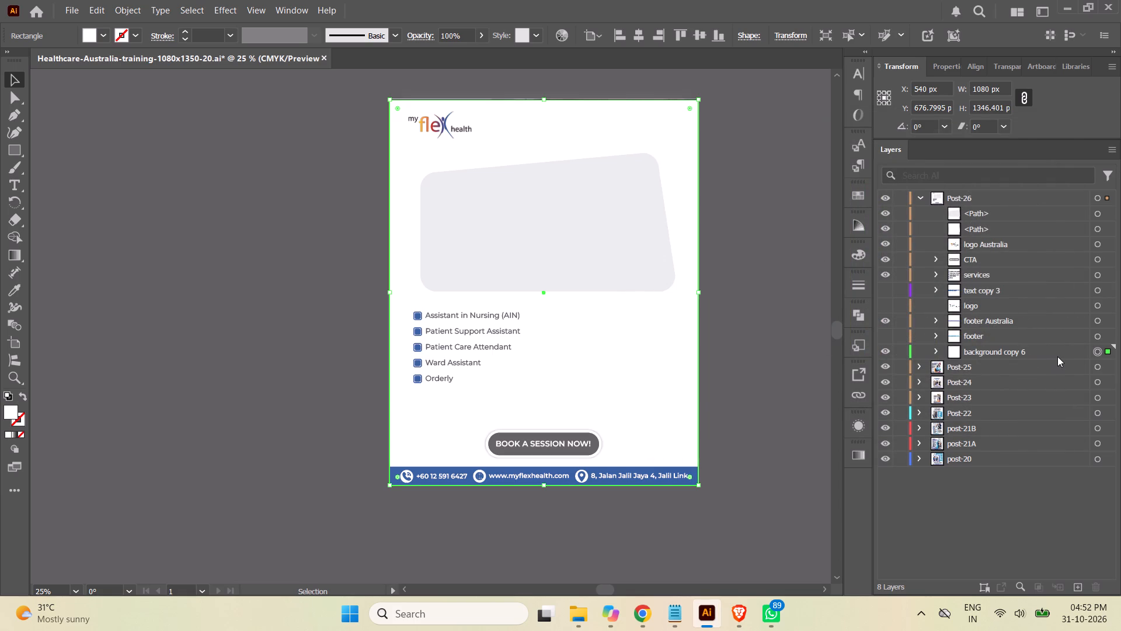
Apply the orange-to-magenta gradient graphic style to the rear slanted shape.
left_click(1099, 230)
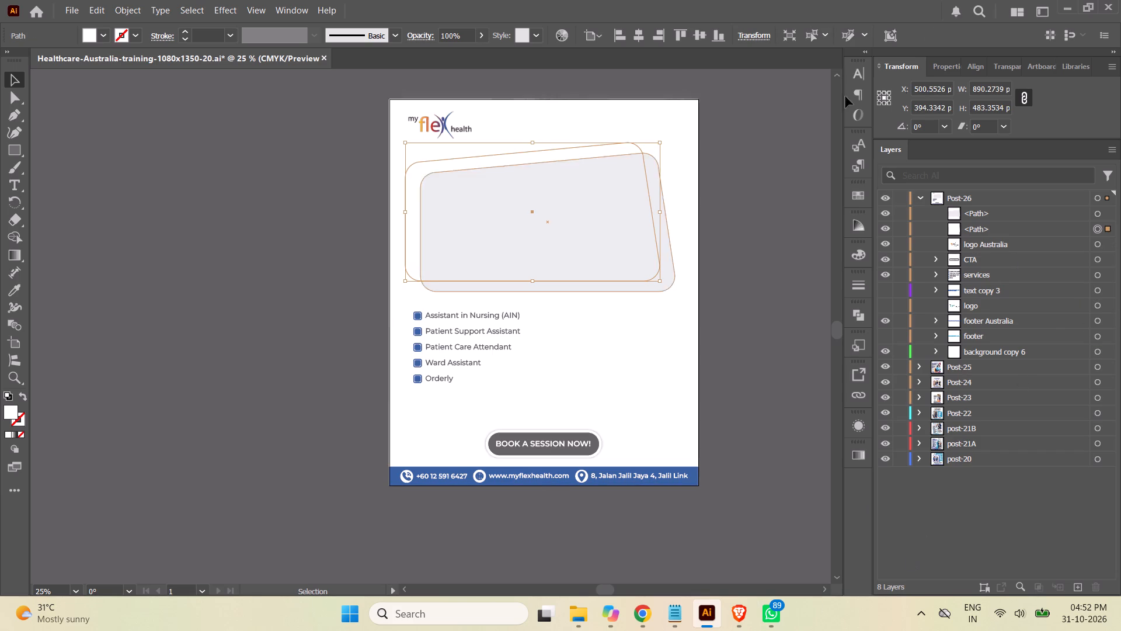
left_click(535, 34)
left_click(479, 96)
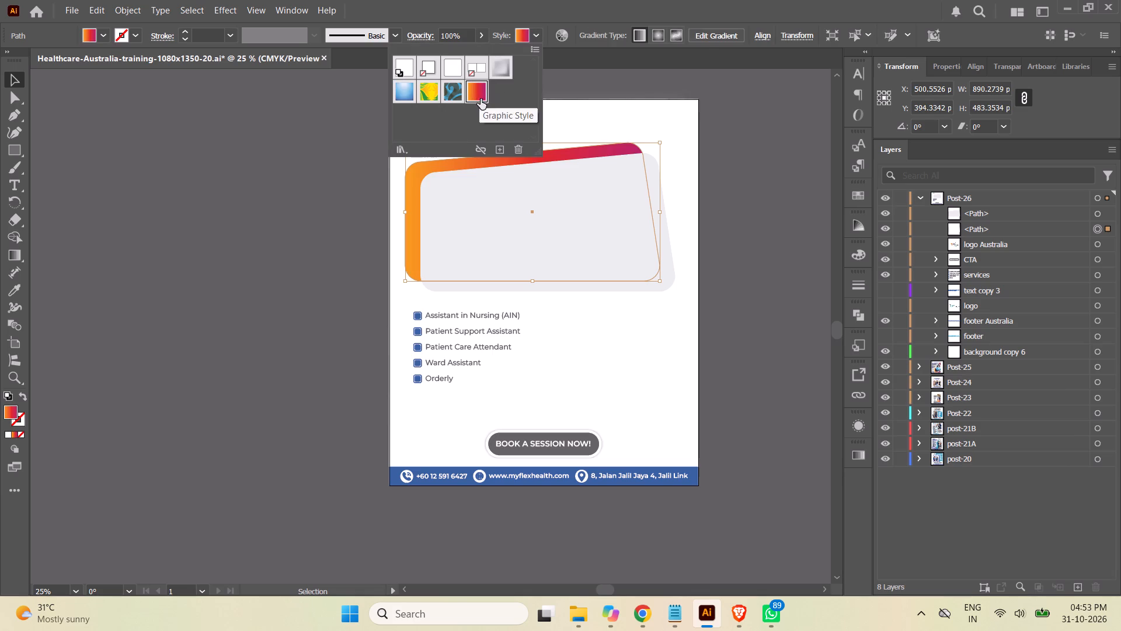
left_click(11, 79)
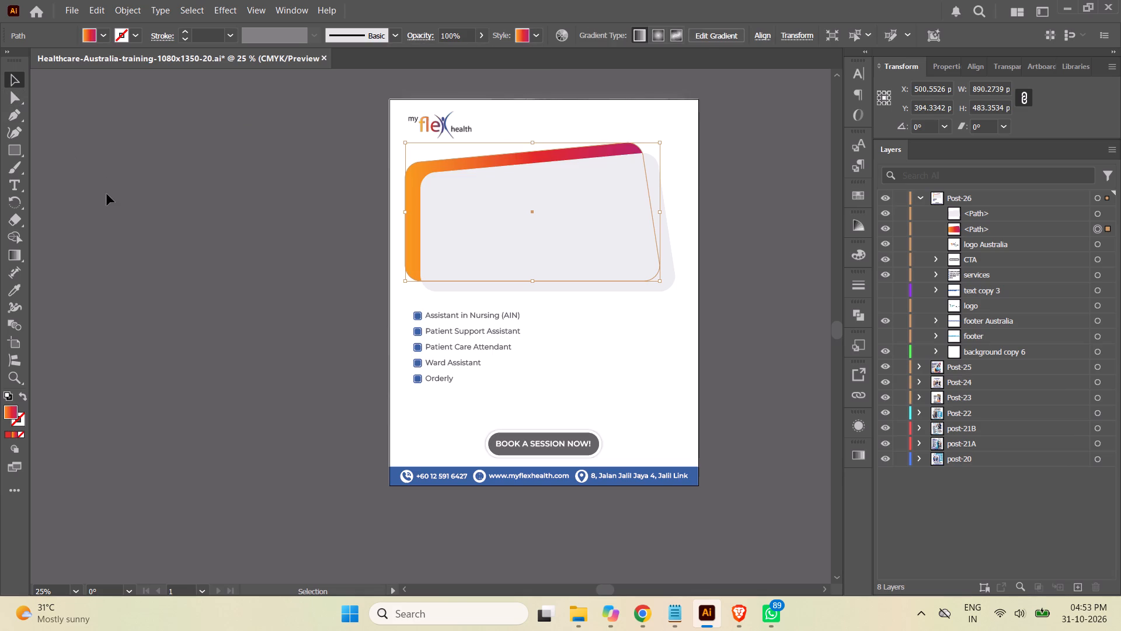
left_click(107, 194)
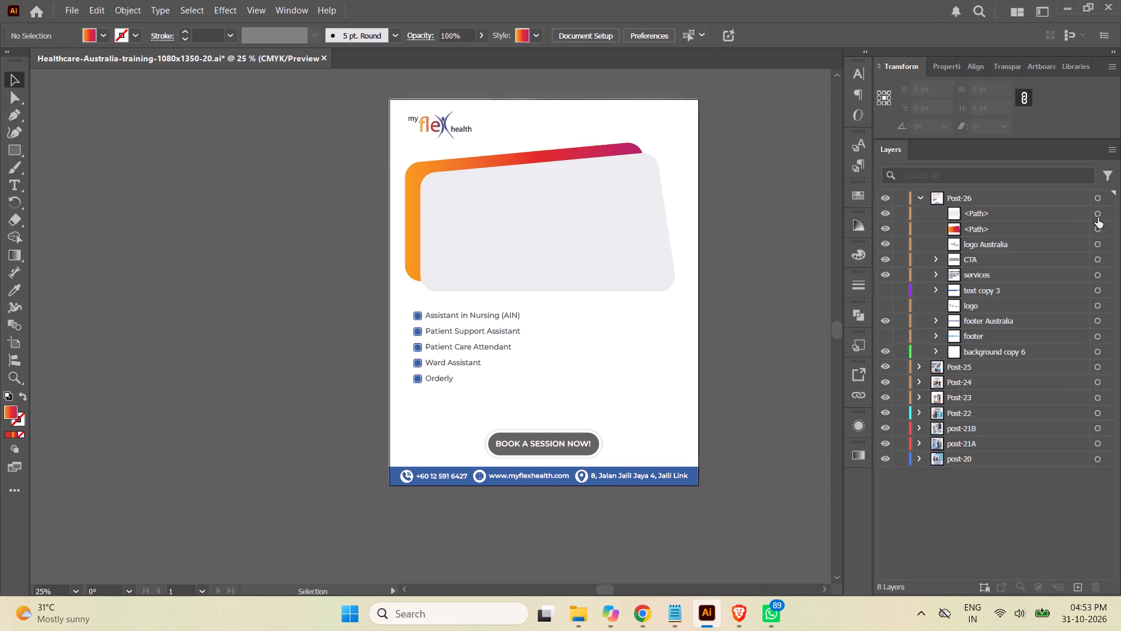
Give the front light grey slanted shape a white stroke of 15 pt.
left_click(1098, 214)
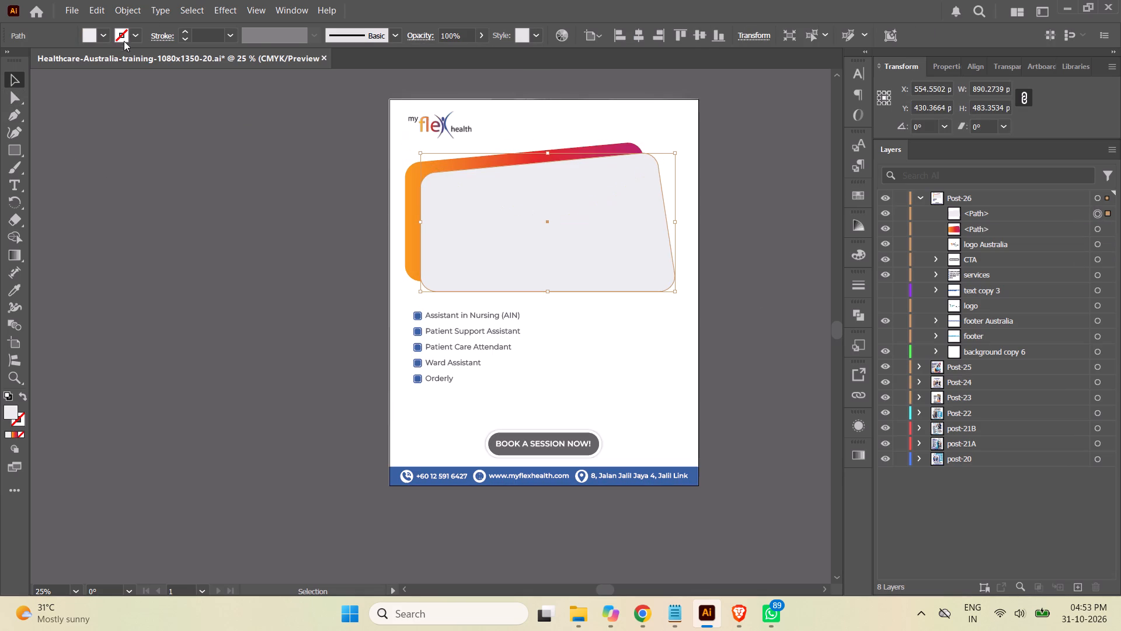
left_click(133, 36)
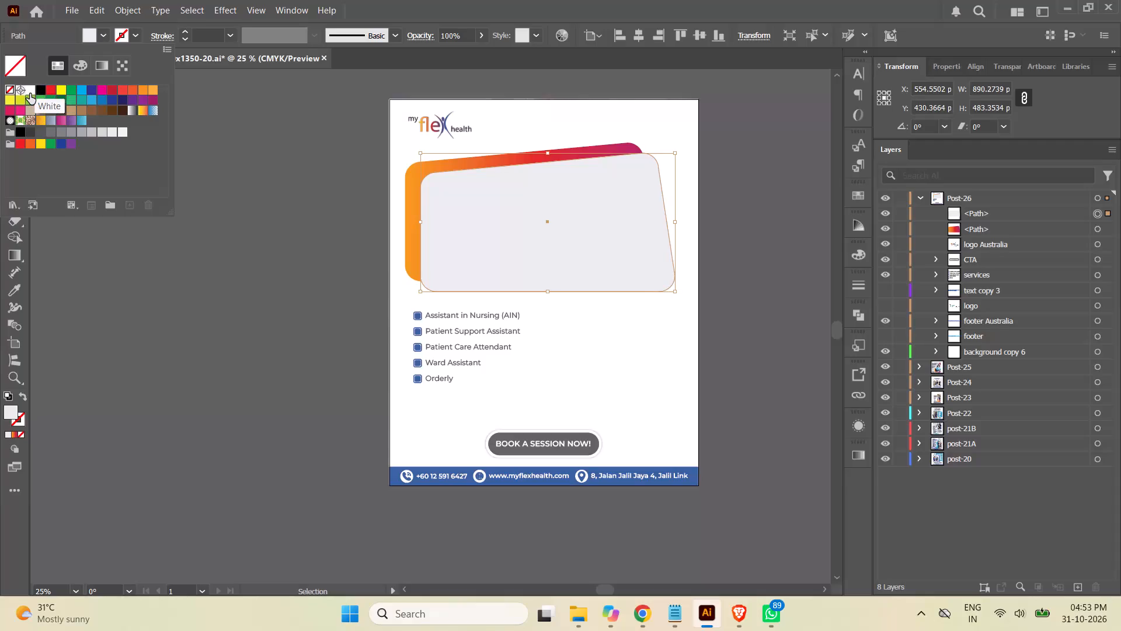
left_click(30, 93)
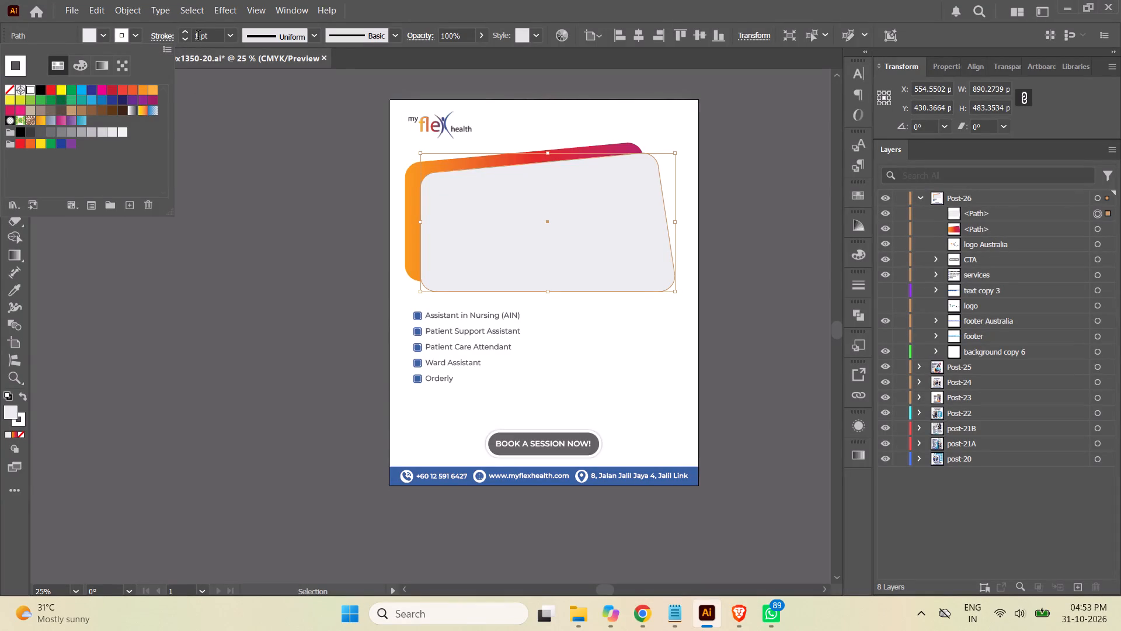
left_click(198, 37)
left_click(199, 40)
left_click(197, 39)
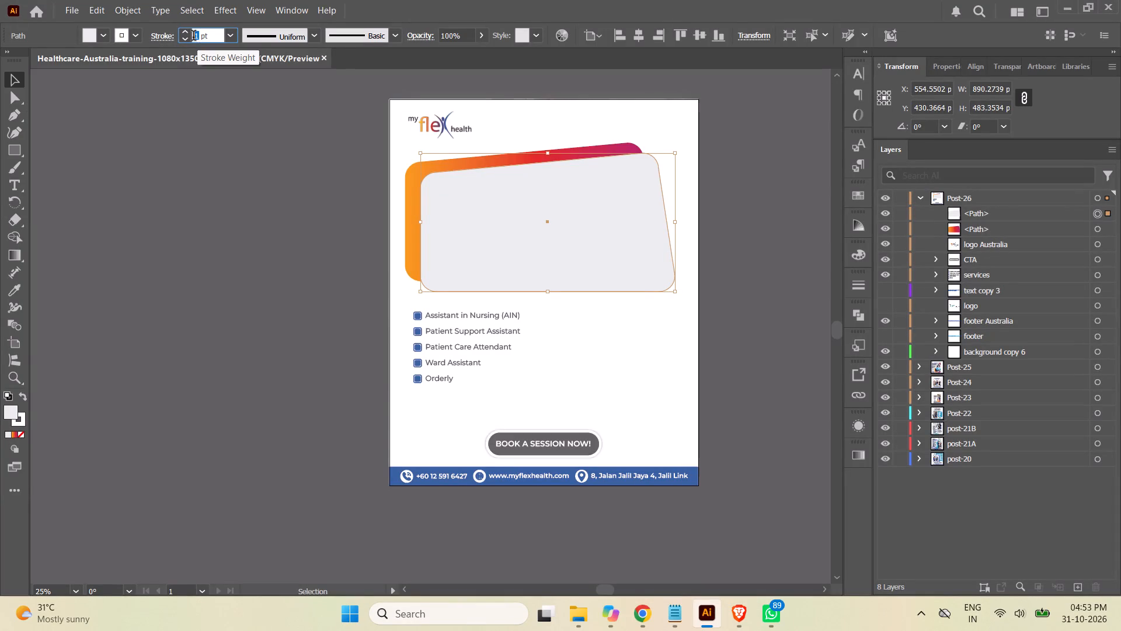
type("15")
key("Return")
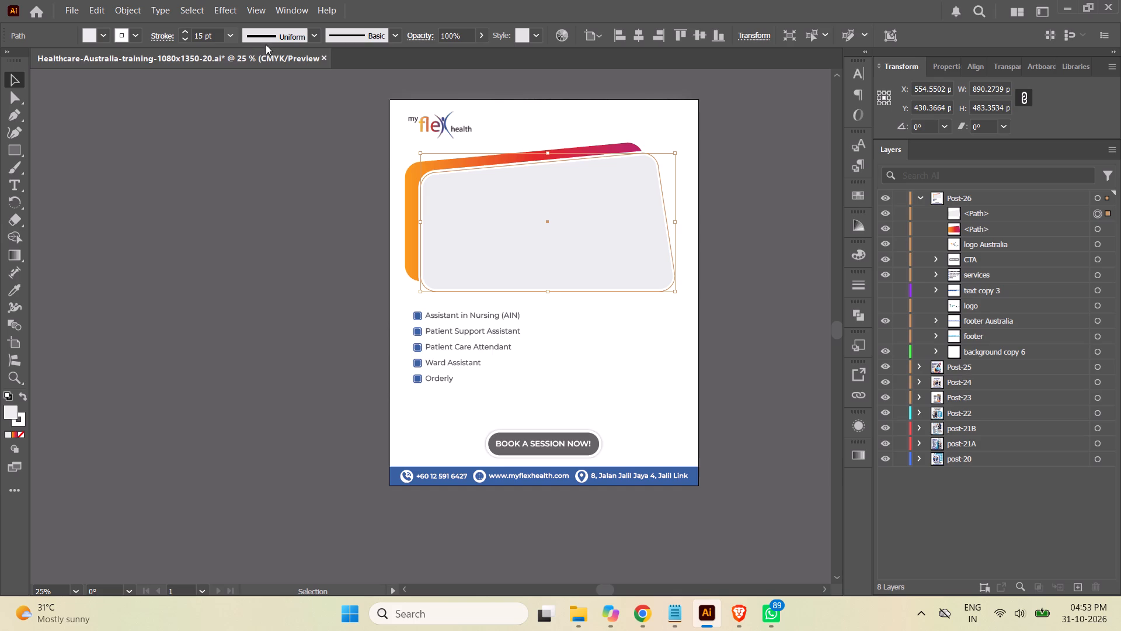
left_click(253, 224)
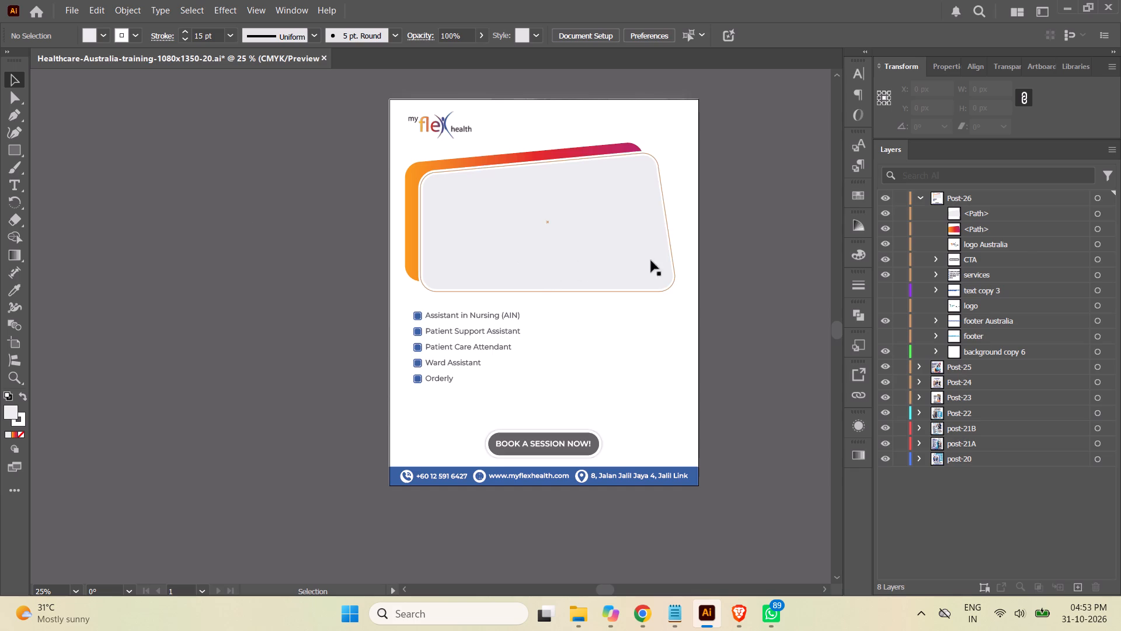
Move the grey and gradient slanted shapes together about 16 px right and slightly up, closer to the logo.
left_click(1098, 214)
left_click(1097, 229, "shift")
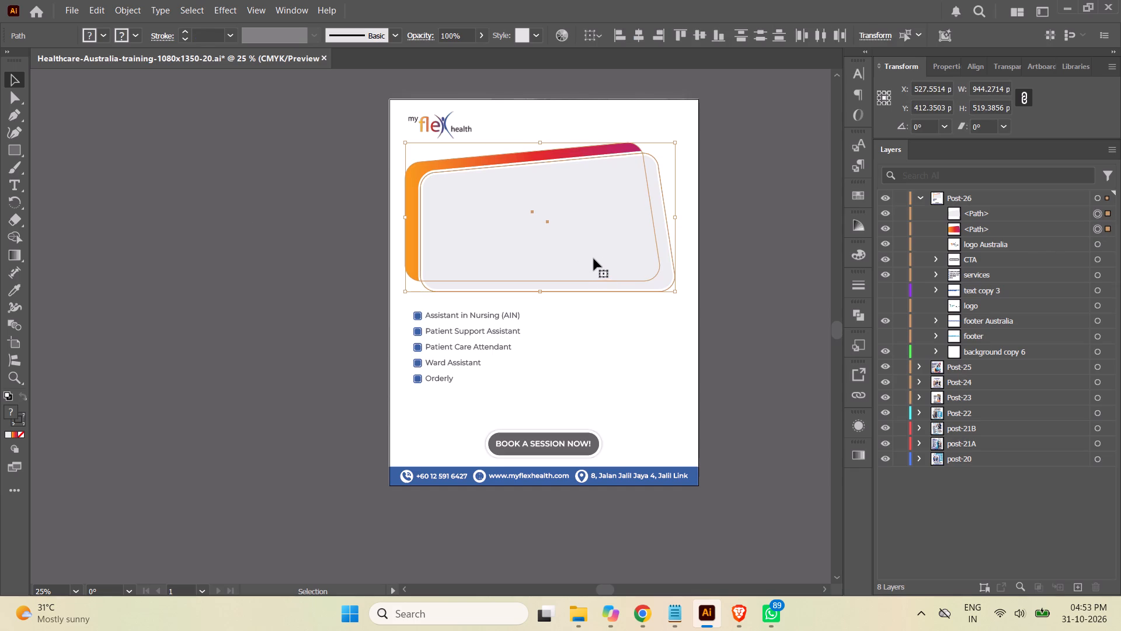
left_click_drag(584, 258, 589, 257)
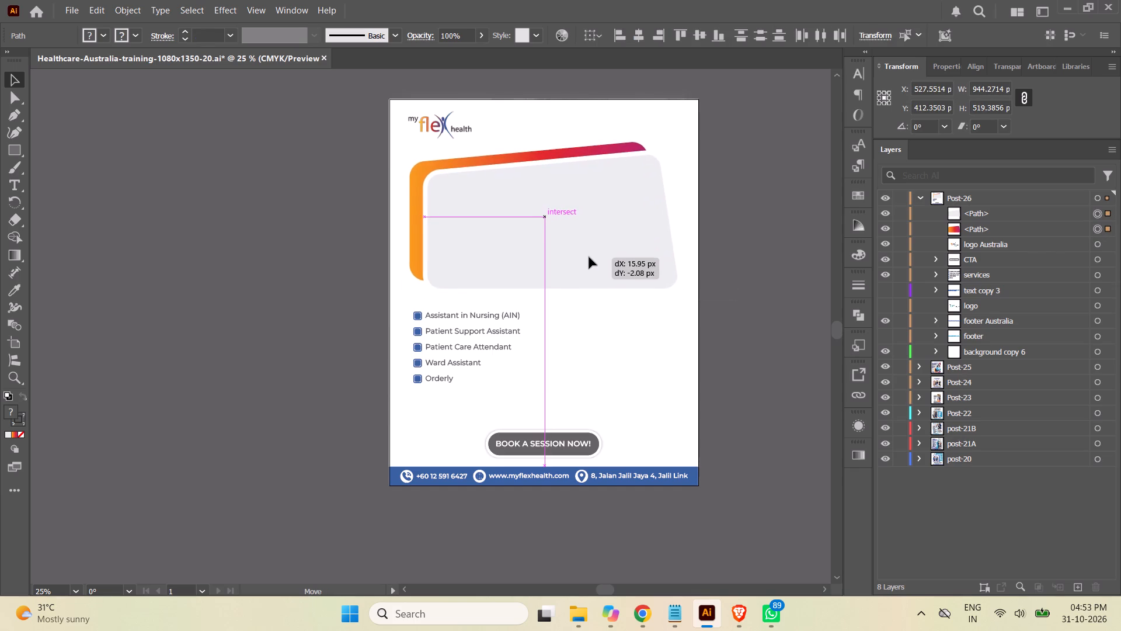
left_click_drag(589, 257, 589, 251)
left_click(770, 266)
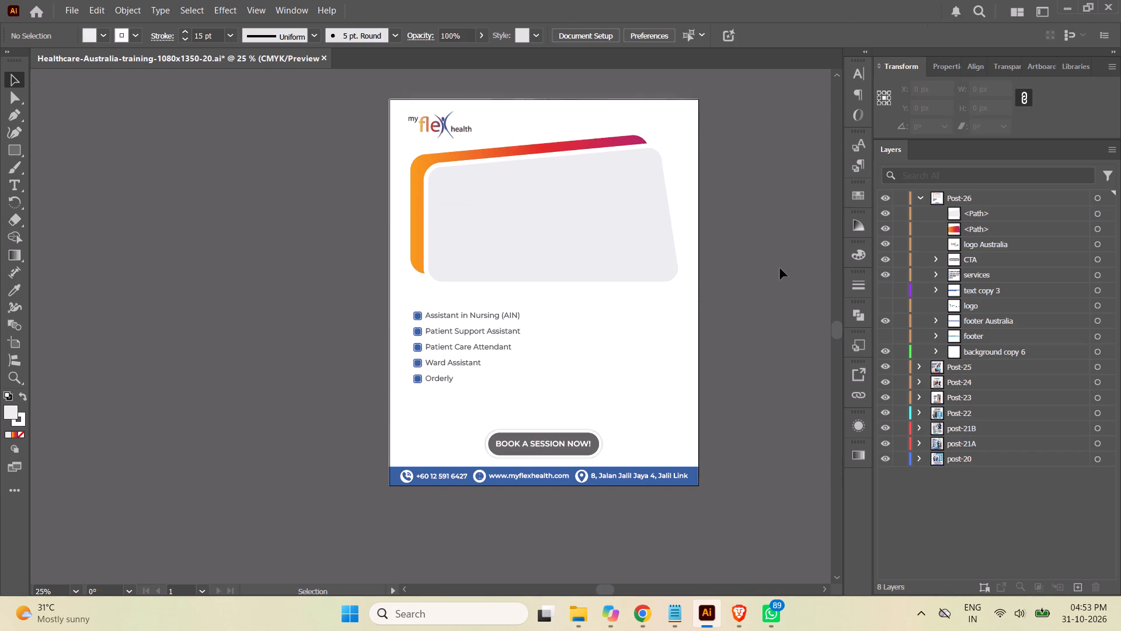
Save the Healthcare-Australia-training document.
key("ctrl+s")
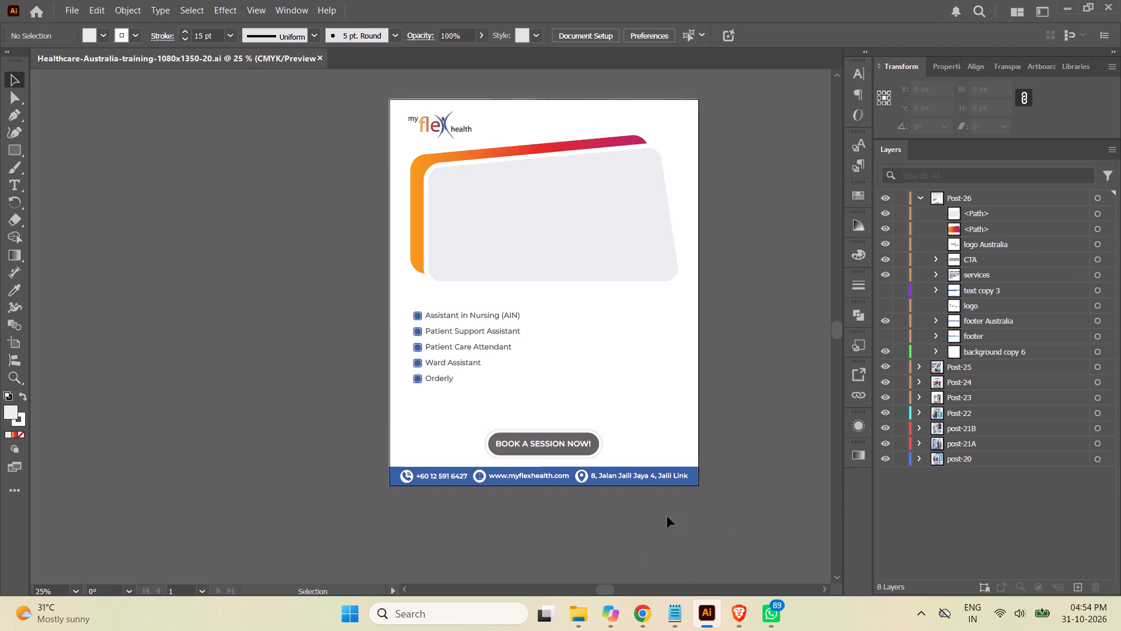
Switch to the Asana brief in Chrome and copy the first pointer, "Wellness therapy", from the MFHM - Wellness Therapy task.
left_click(644, 608)
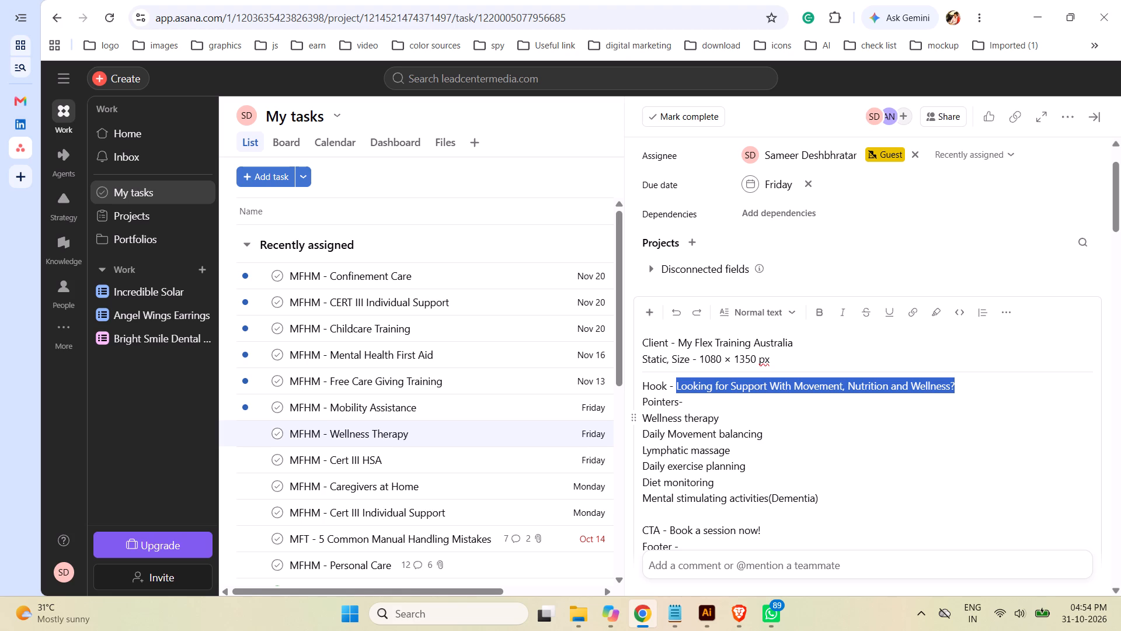
scroll(876, 474, "down", 1)
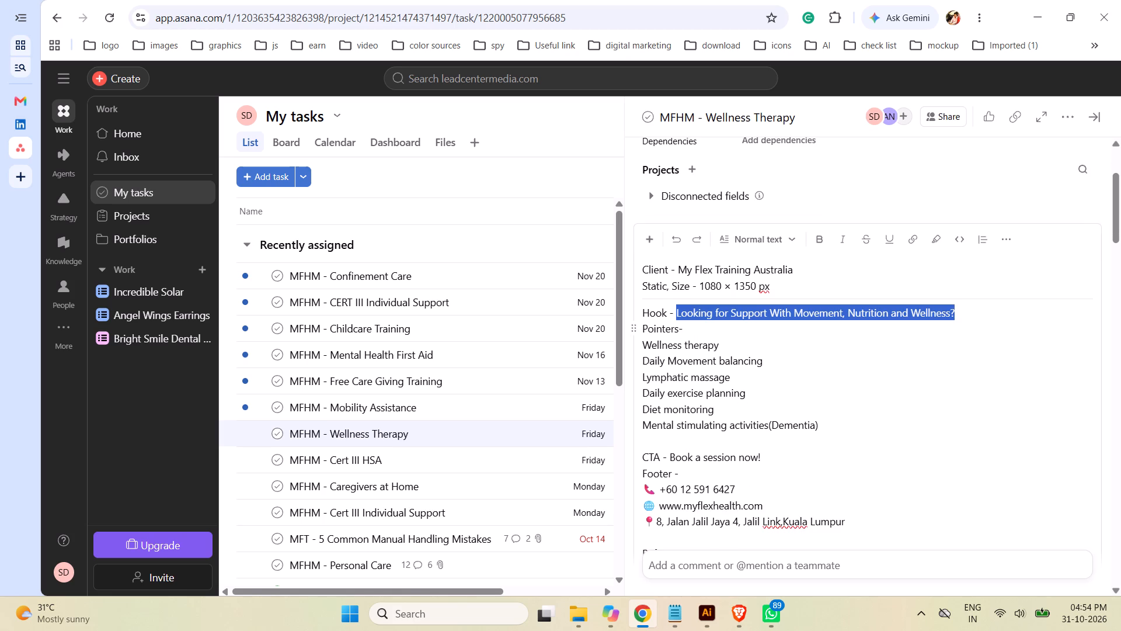
left_click_drag(719, 342, 643, 344)
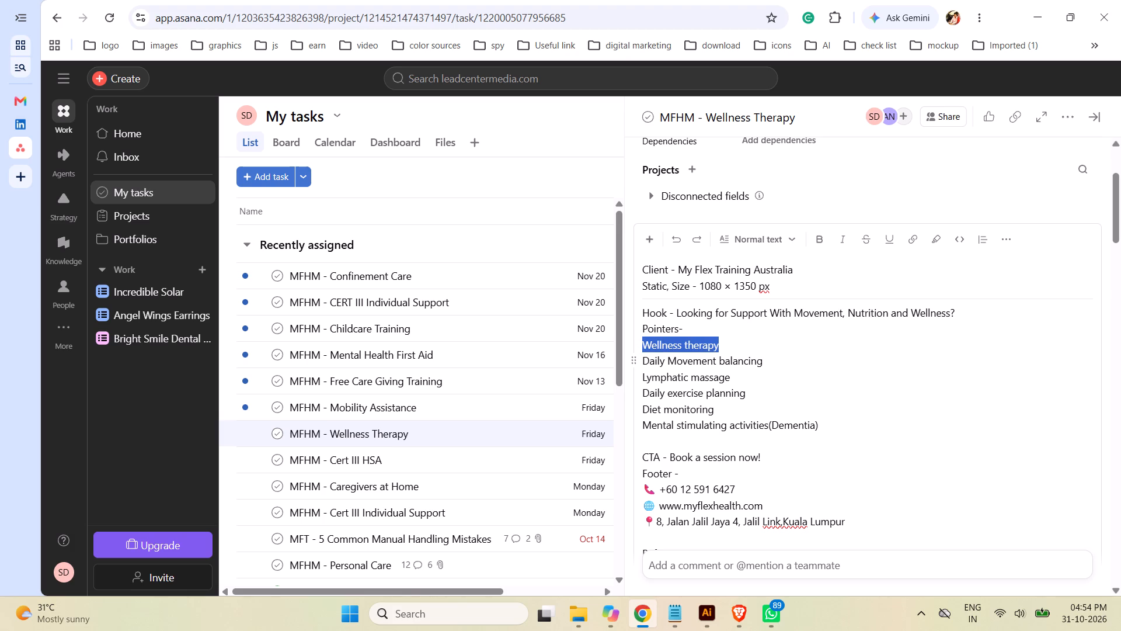
key("ctrl+c")
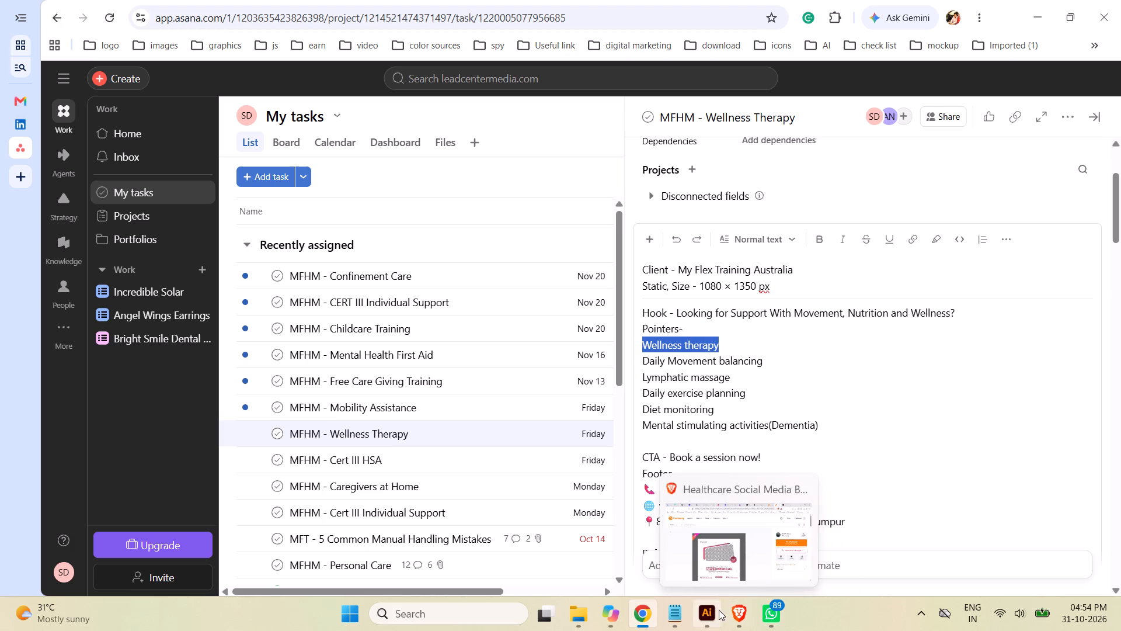
Back in Illustrator, replace the entire services text of Post-26 with the copied "Wellness therapy".
left_click(713, 620)
left_click(709, 611)
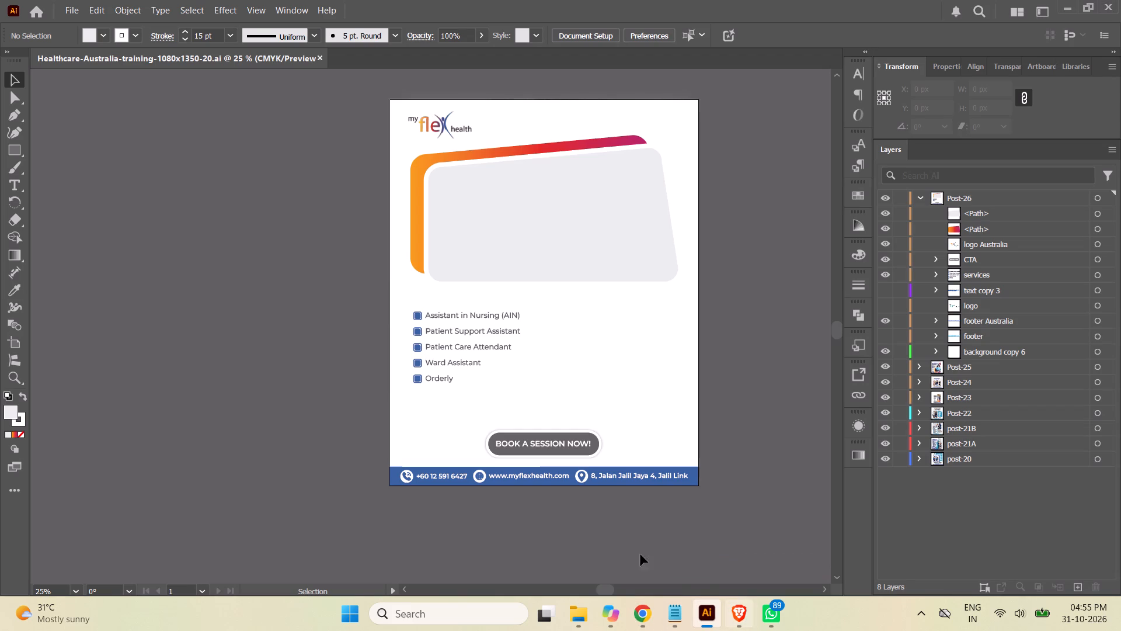
left_click(937, 275)
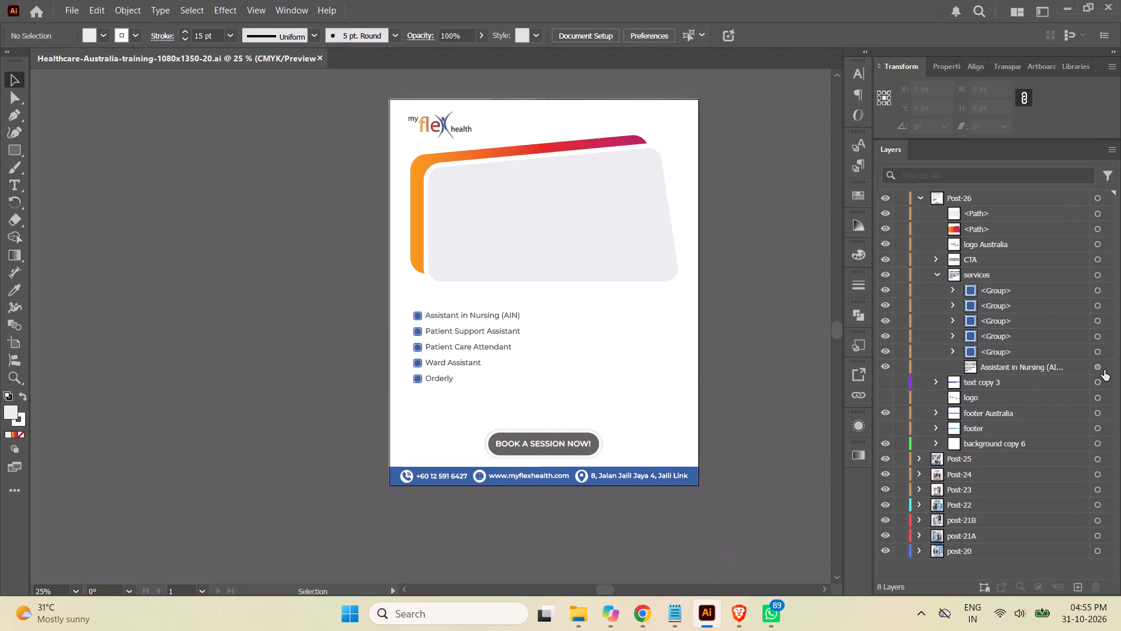
left_click(1097, 366)
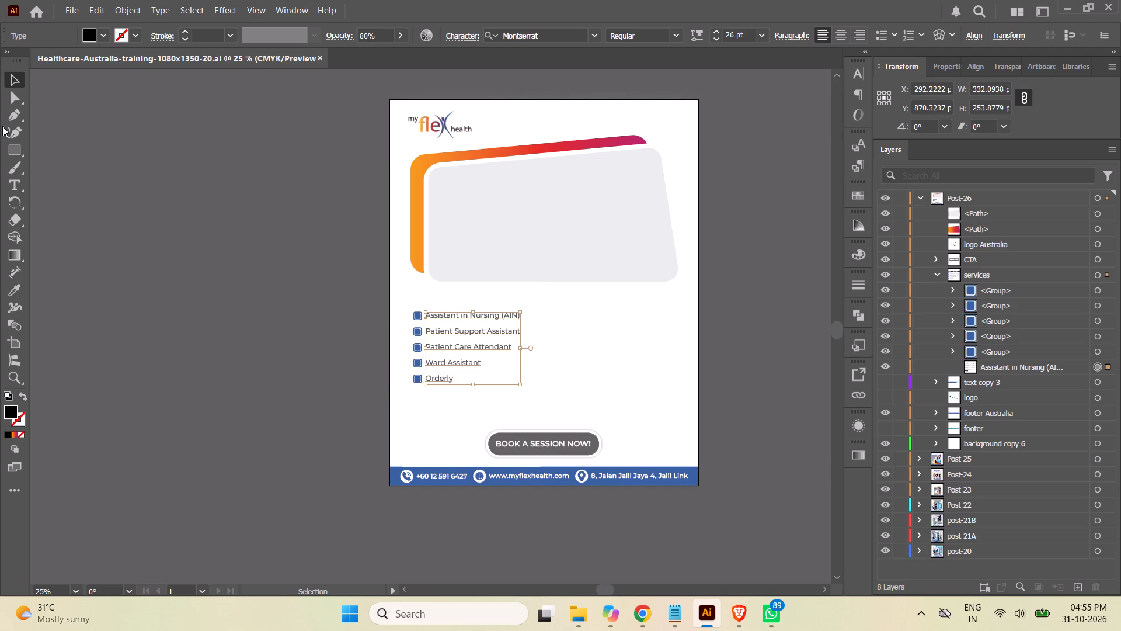
left_click(15, 185)
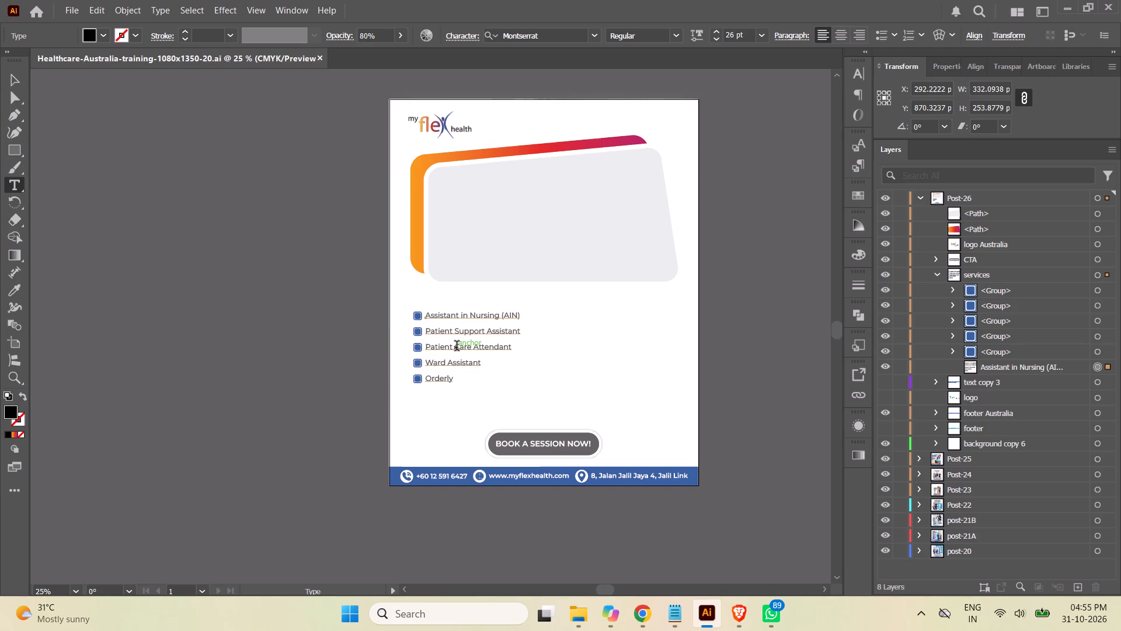
left_click(457, 347)
key("ctrl+a")
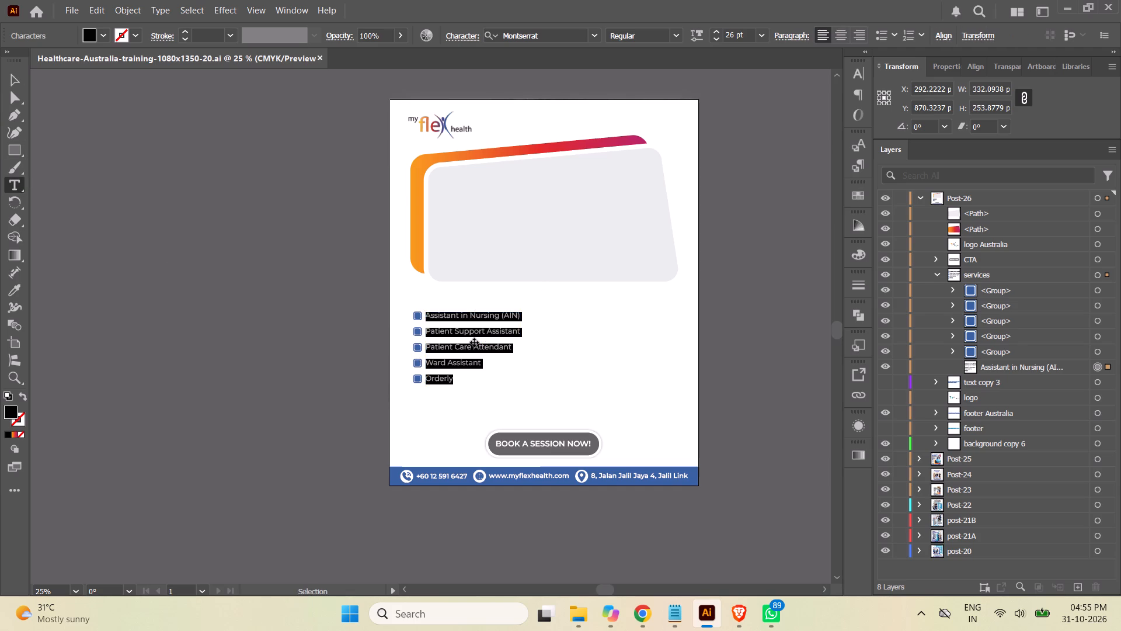
key("ctrl+v")
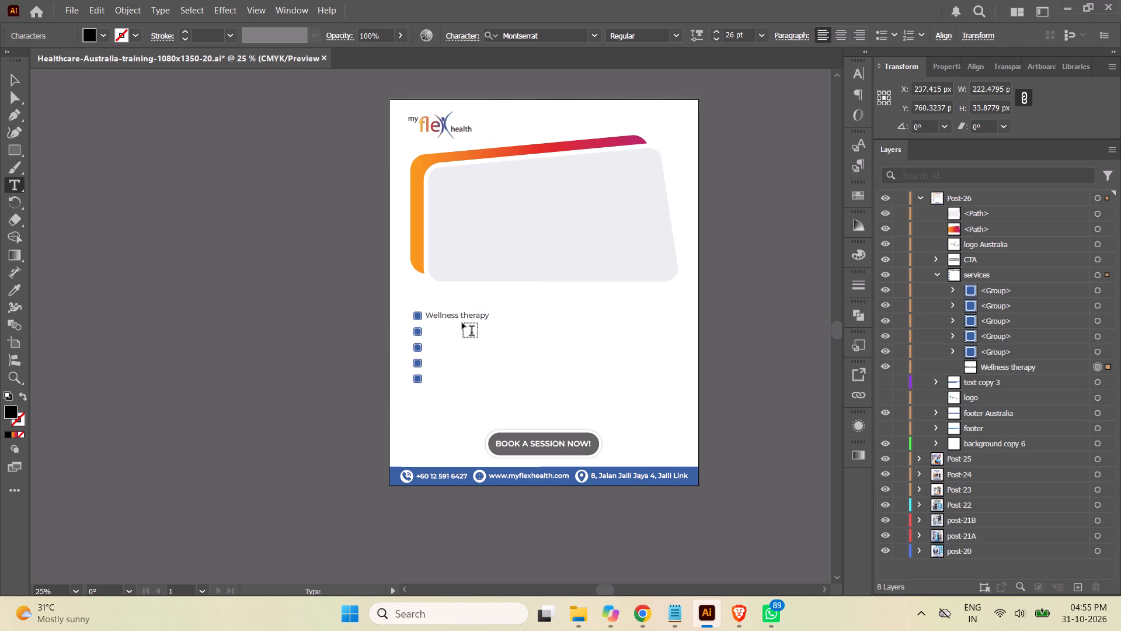
Insert a line break between "Wellness" and "therapy" in the services text.
left_click(461, 316)
key("Return")
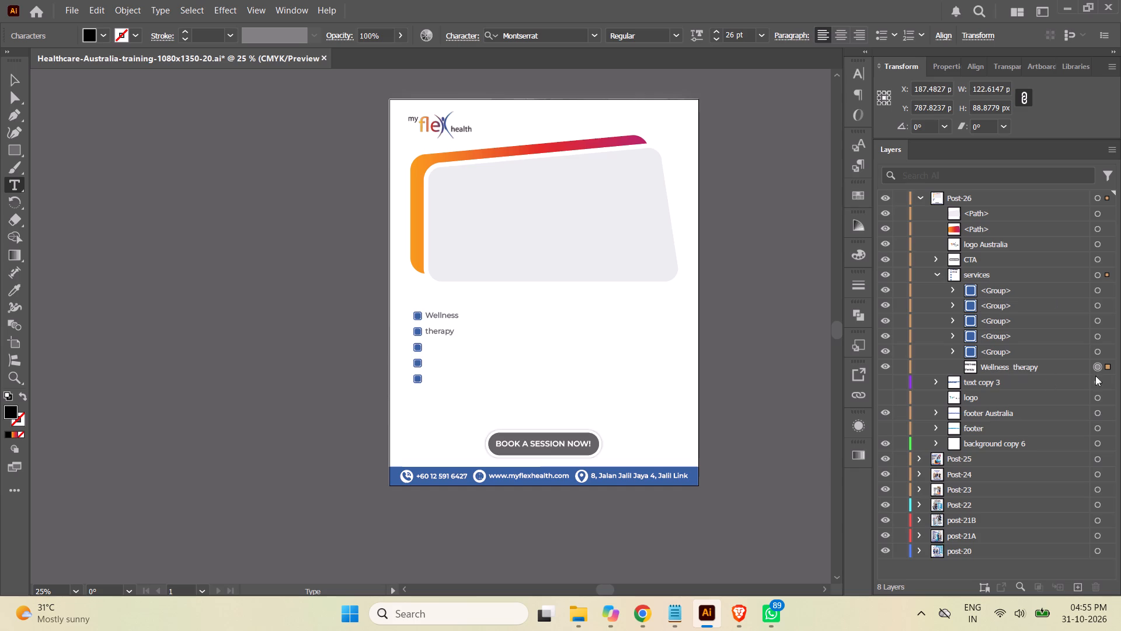
Set the line spacing of the "Wellness therapy" text in Post-26 to 36 pt.
left_click(865, 74)
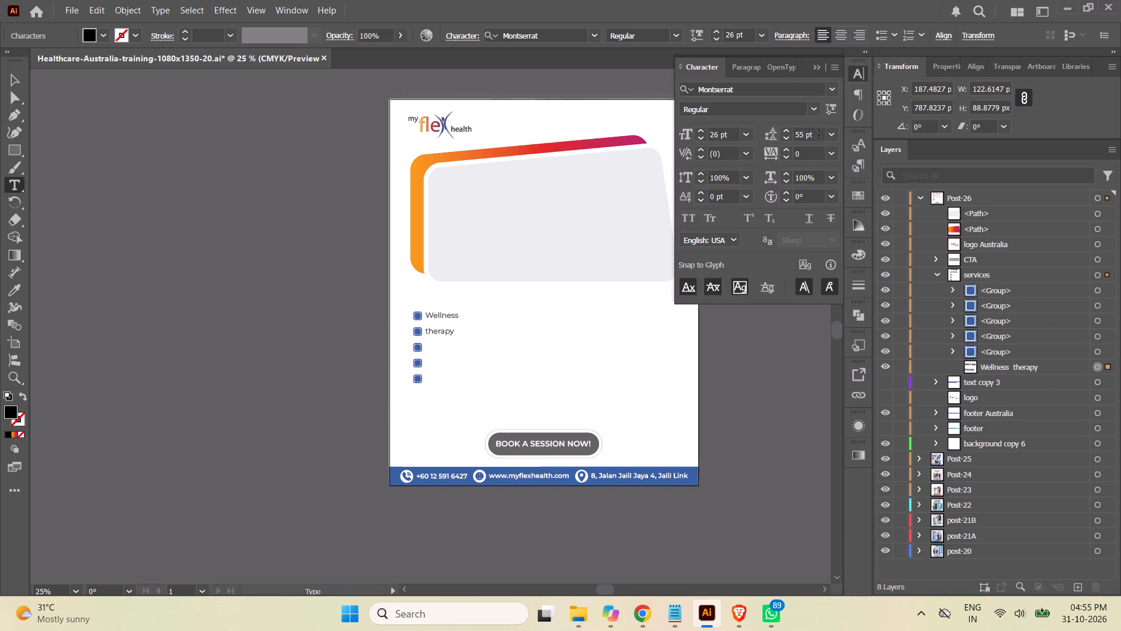
left_click(817, 134)
left_click(830, 137)
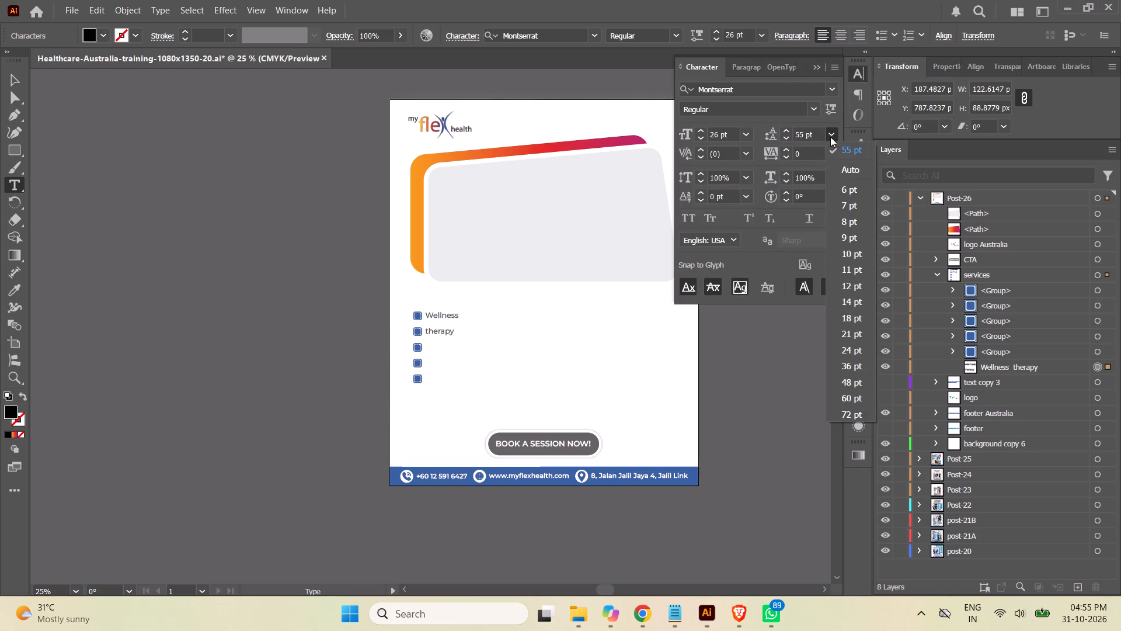
left_click(852, 348)
left_click(13, 85)
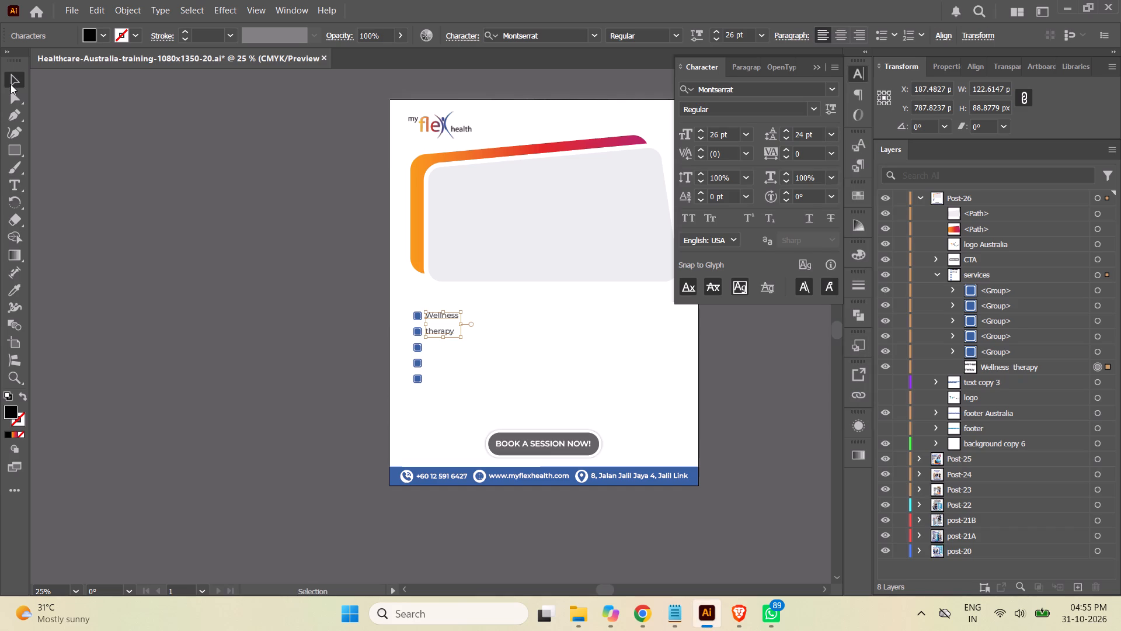
left_click(829, 135)
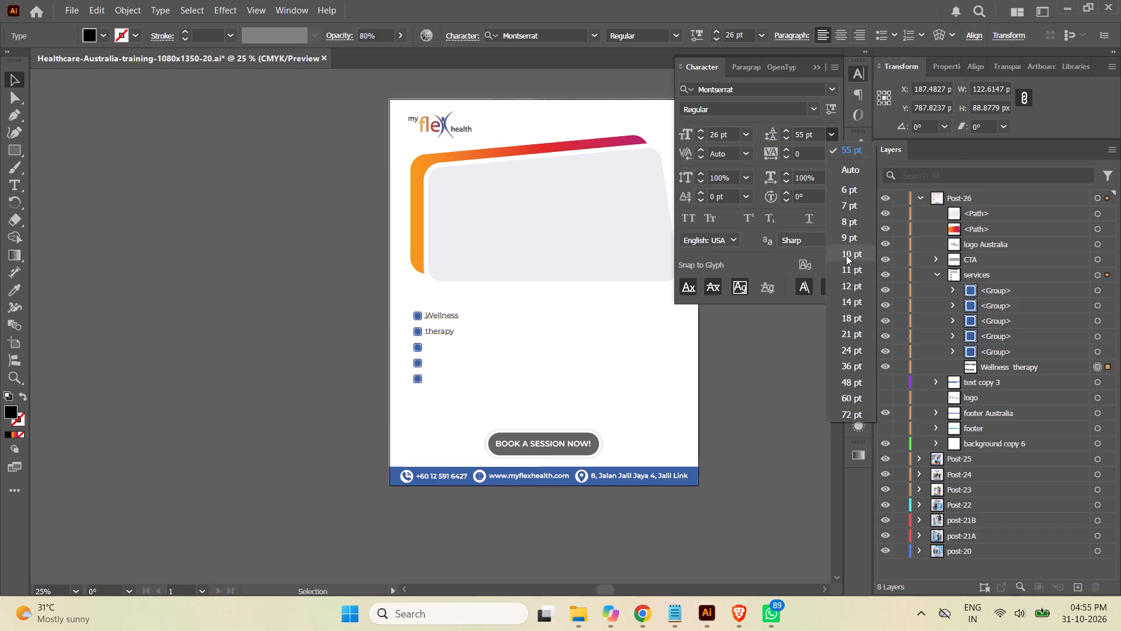
left_click(857, 364)
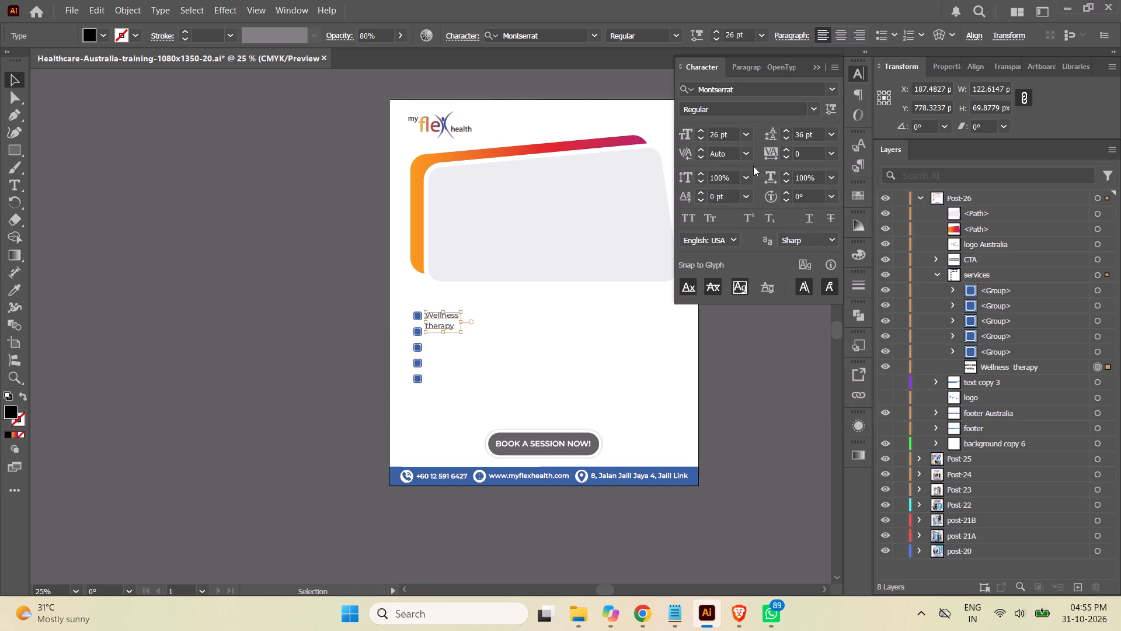
left_click(128, 279)
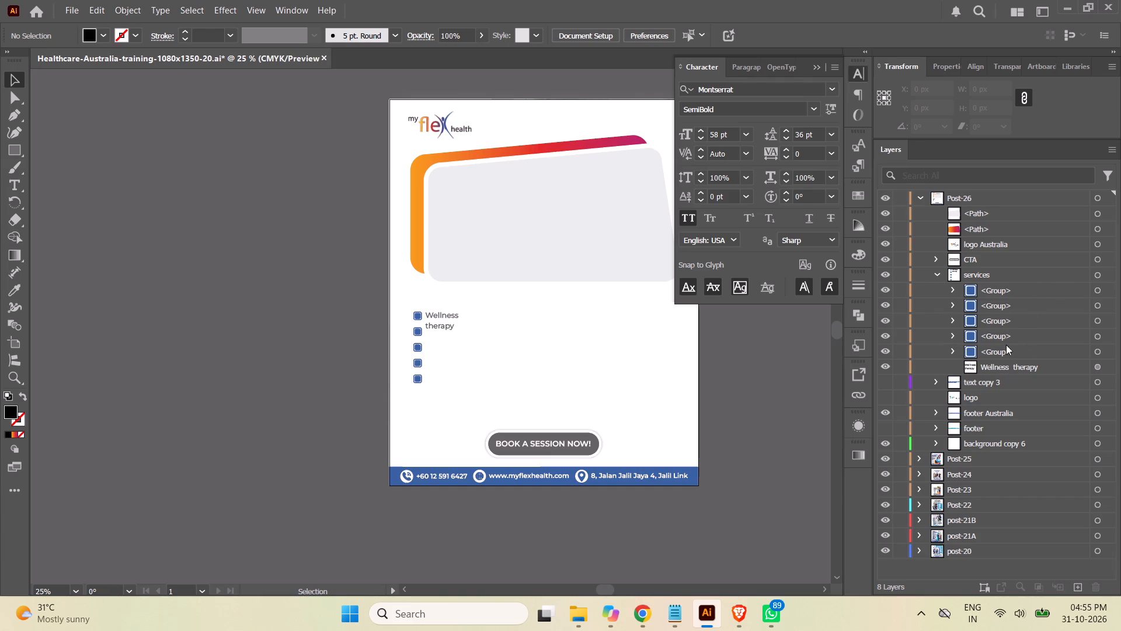
Delete the lower four bullet groups from the services layer, keeping only the bullet beside "Wellness".
left_click(1097, 351)
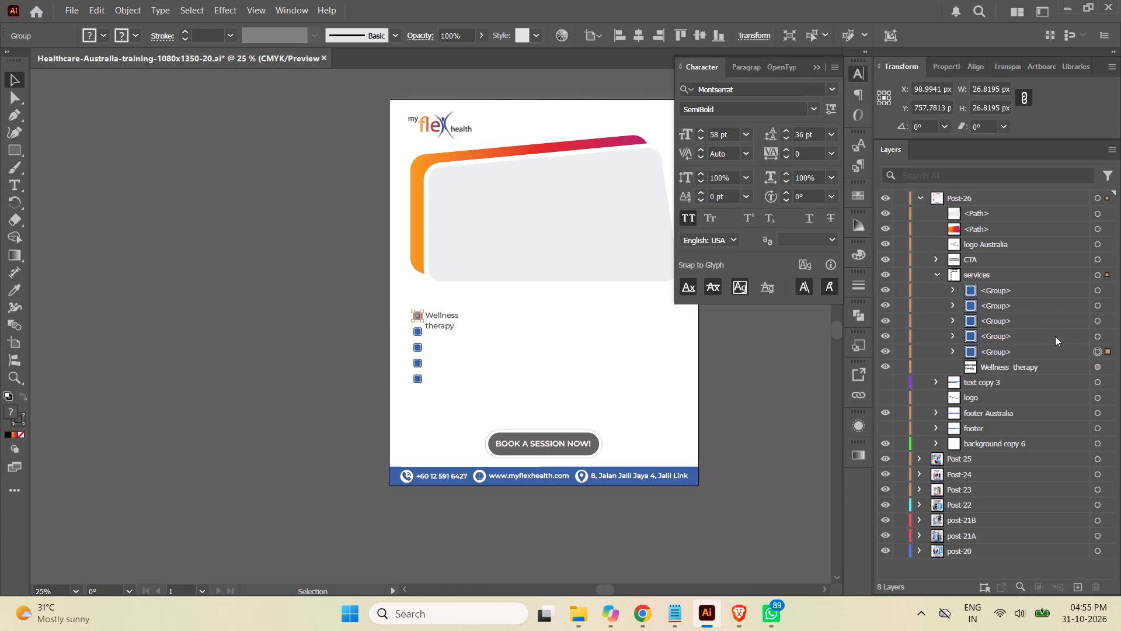
left_click(1053, 335)
left_click(1096, 337)
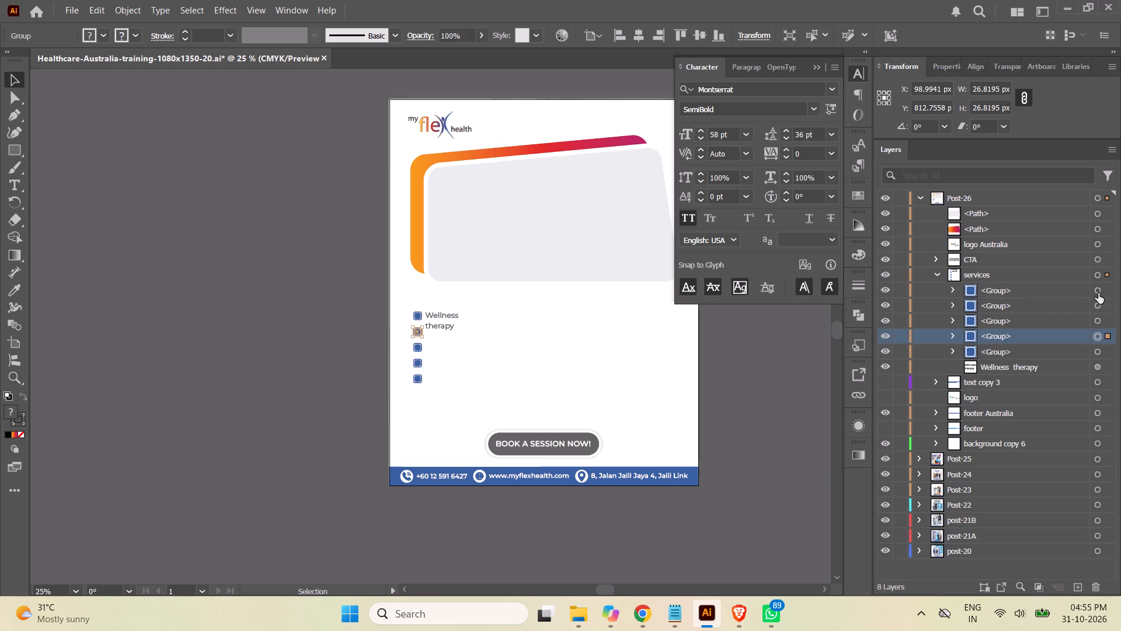
left_click(1040, 289)
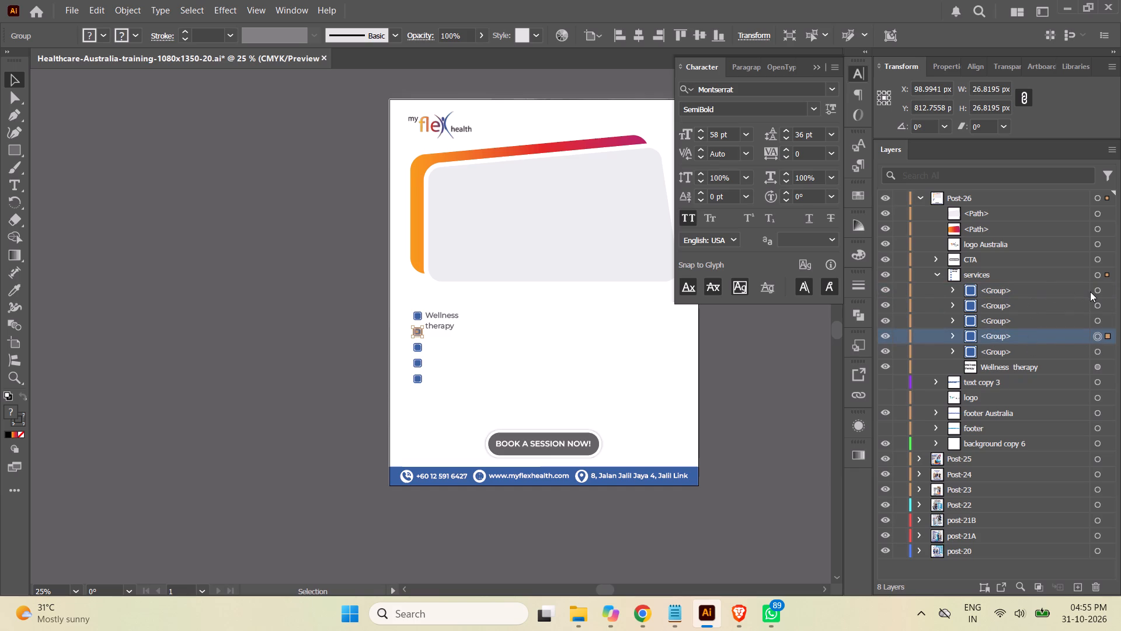
left_click(1097, 290, "shift")
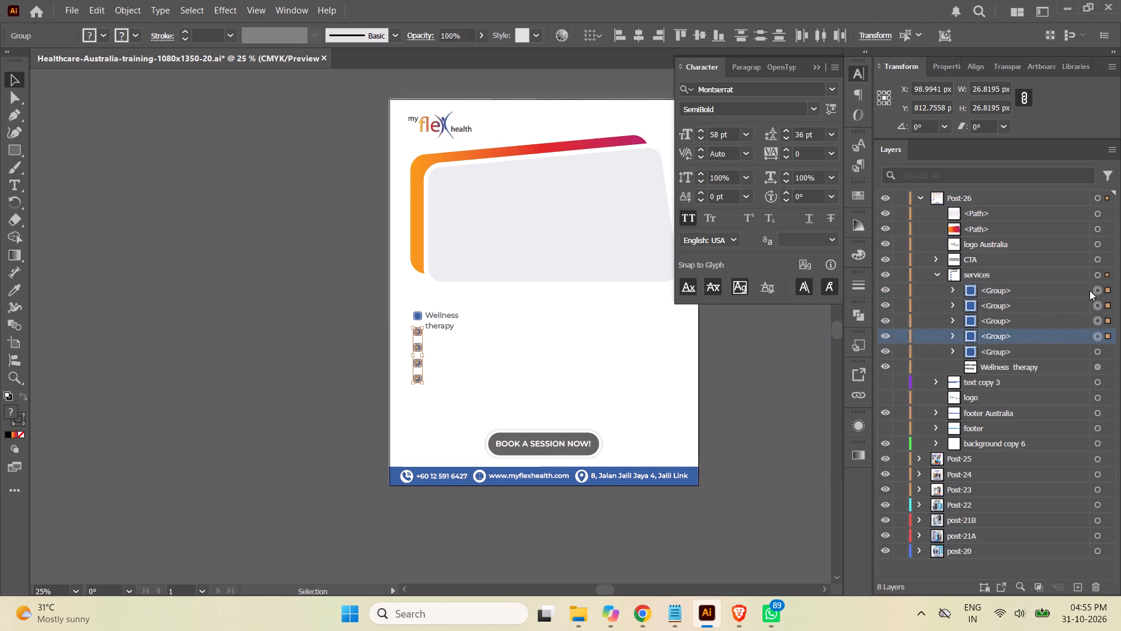
left_click(1043, 293)
left_click(1035, 336, "shift")
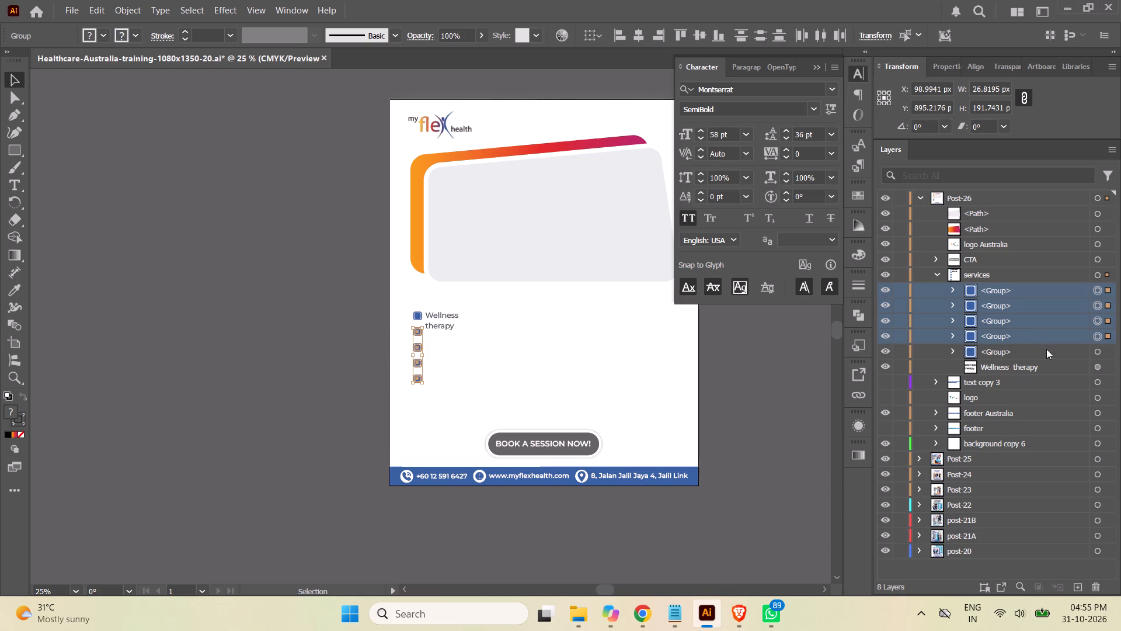
left_click(1096, 587)
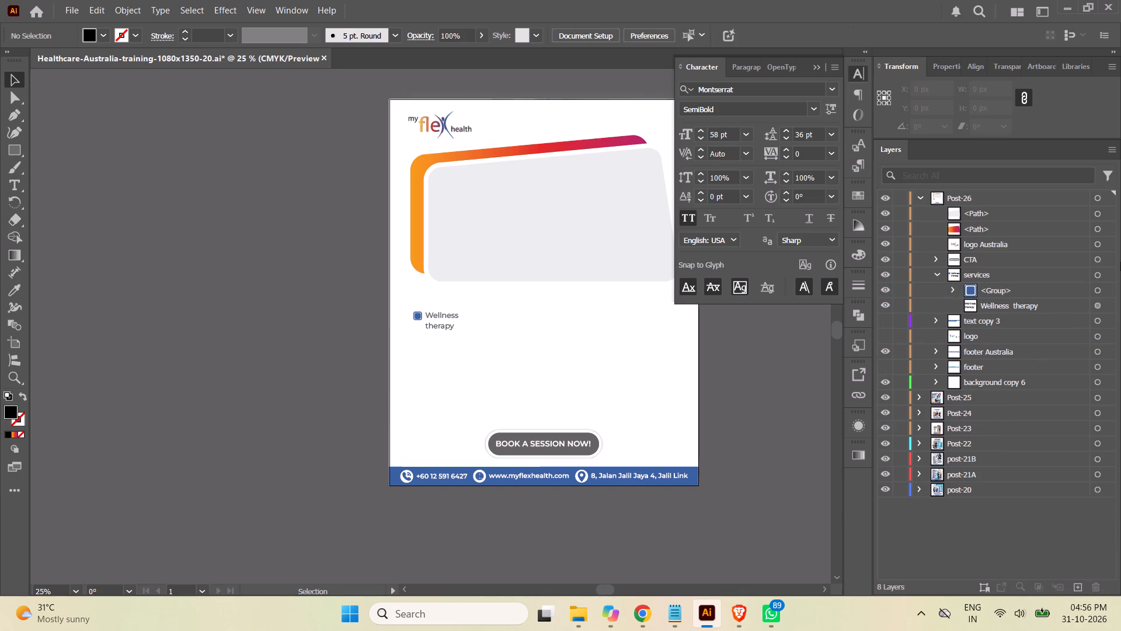
Delete the blue filled inner rectangle from the remaining bullet group, leaving only its outline.
left_click(949, 289)
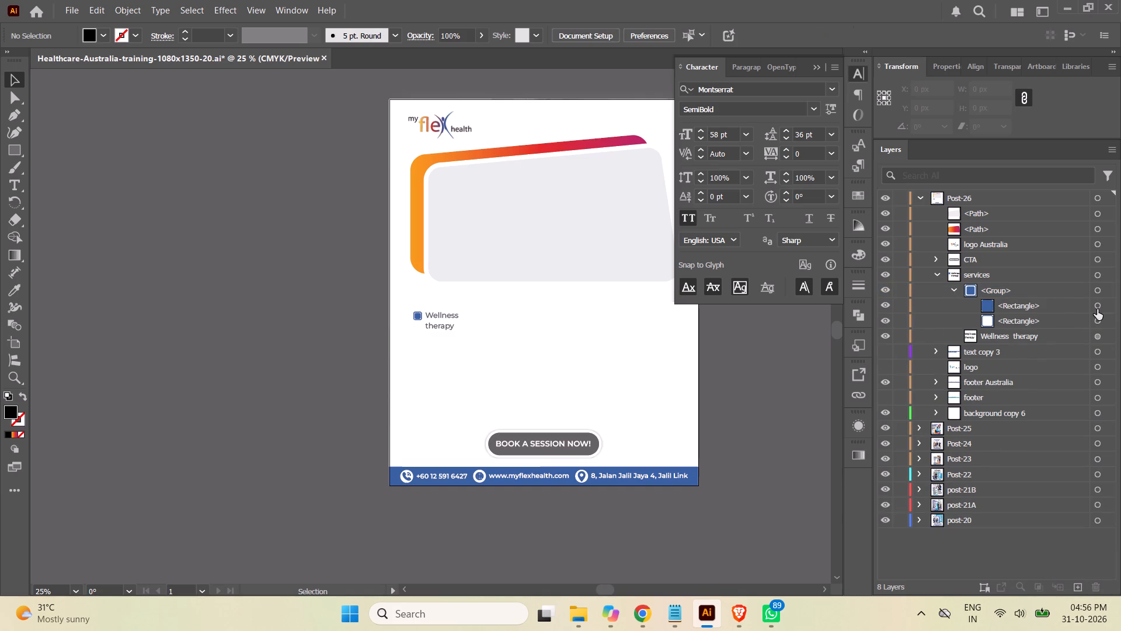
left_click(1098, 306)
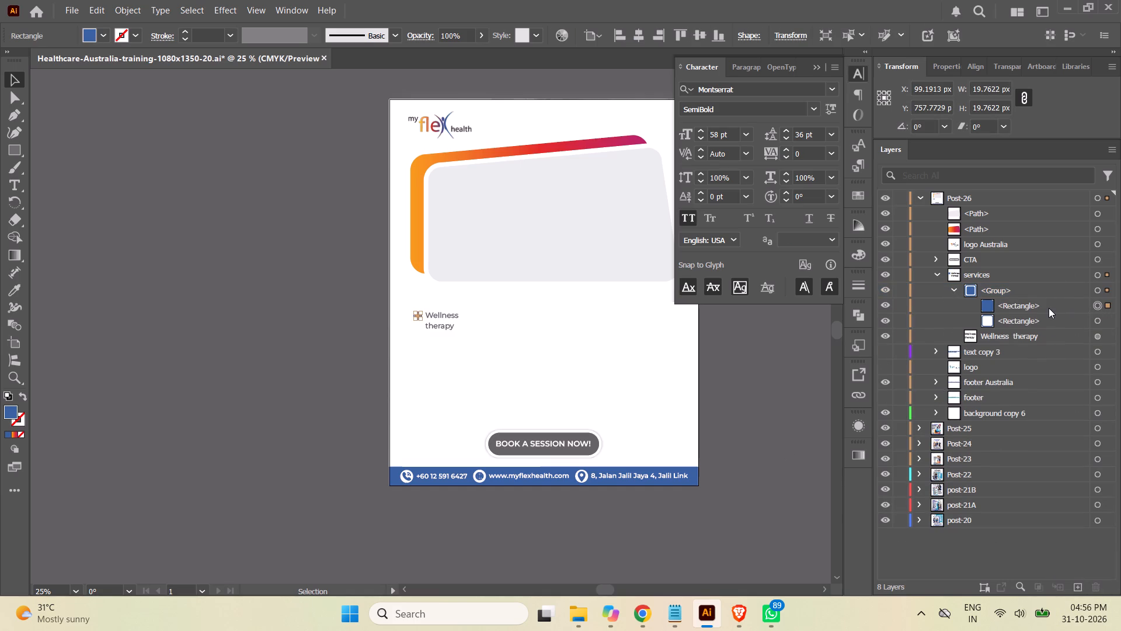
left_click(1049, 308)
left_click(1095, 587)
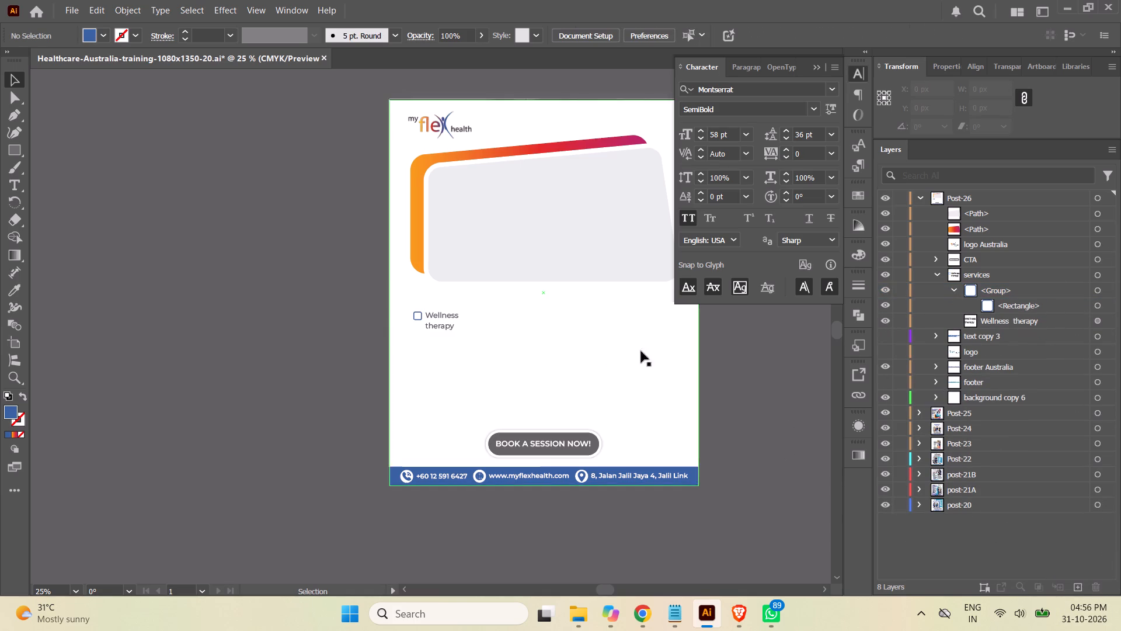
left_click(815, 68)
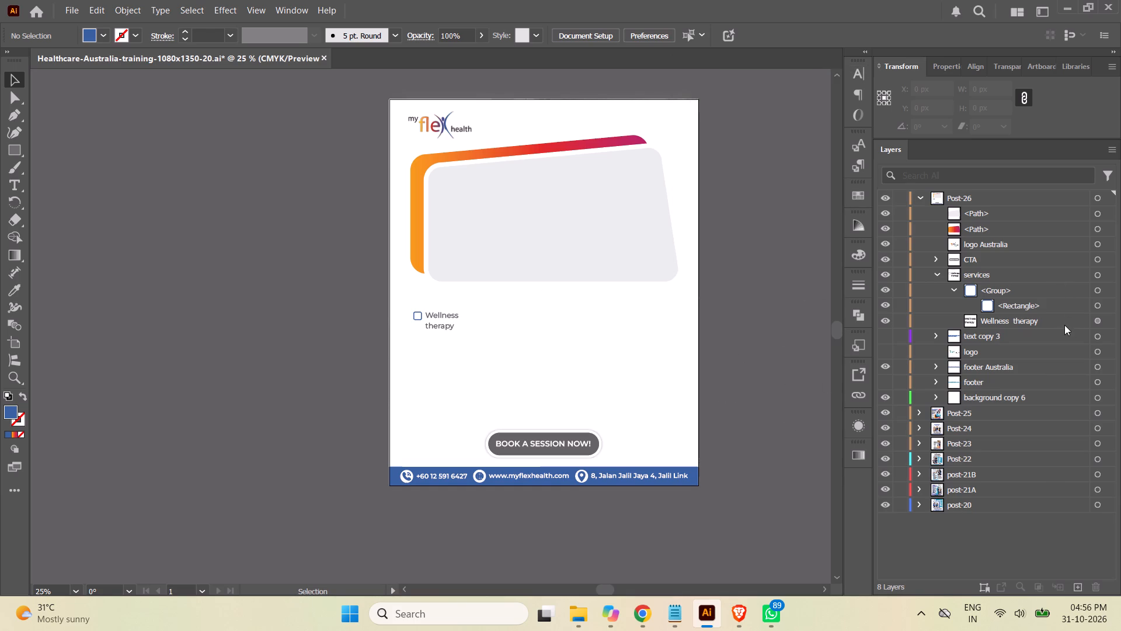
Enlarge the bullet's rounded outline proportionally to about 59 px square, keeping its upper-left corner fixed.
key("ctrl+equal")
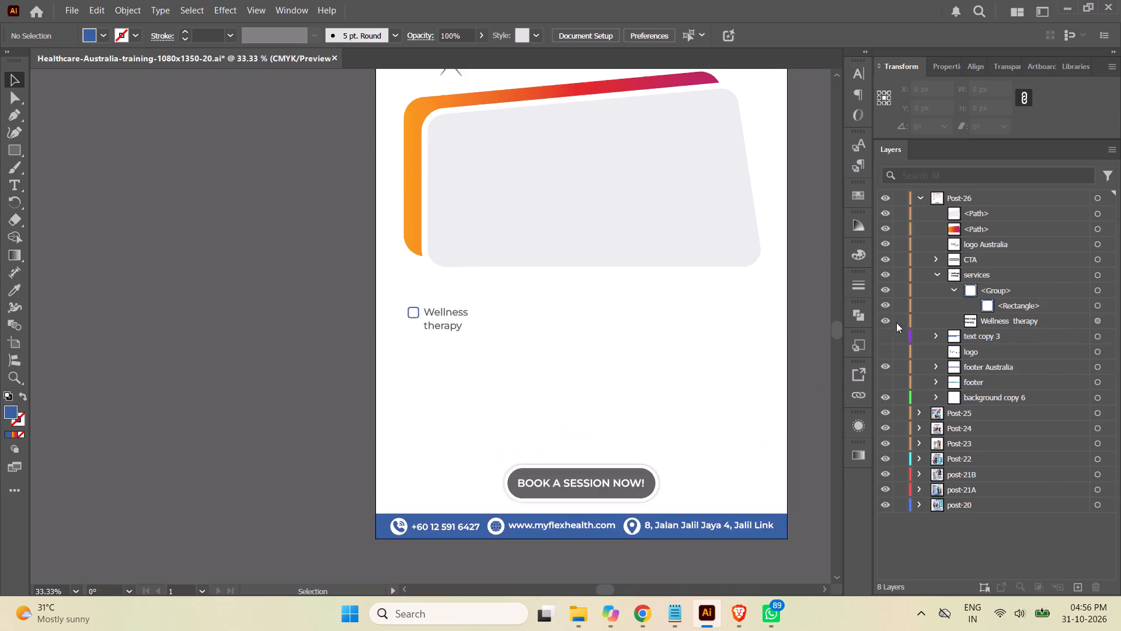
key("ctrl+equal")
key("ctrl+equal")
left_click(1099, 307)
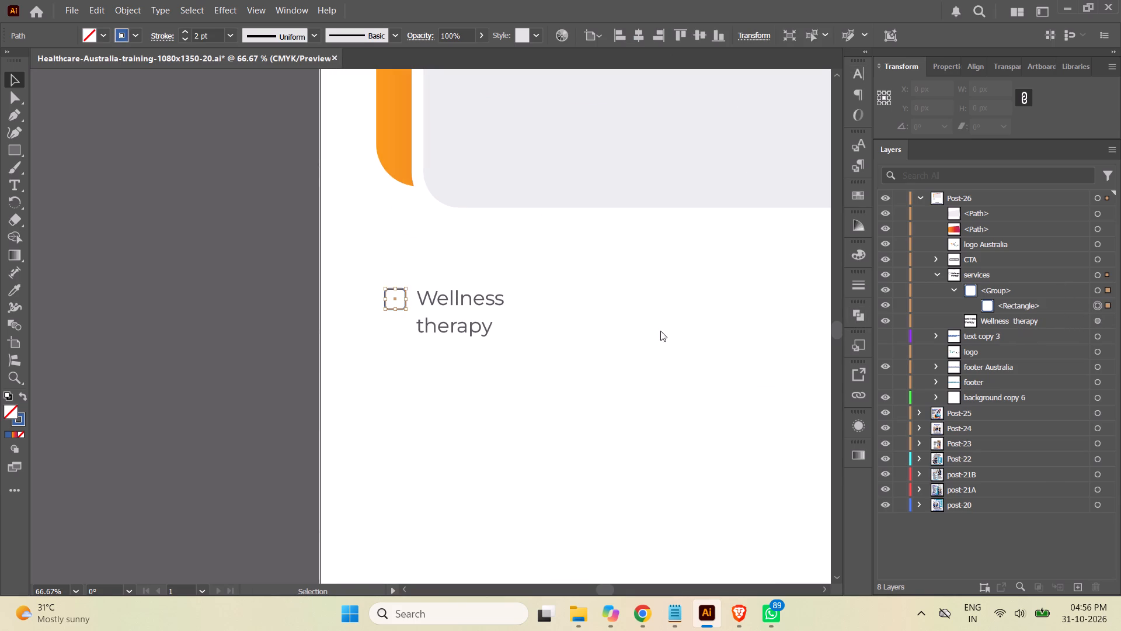
left_click_drag(406, 310, 429, 349, "shift")
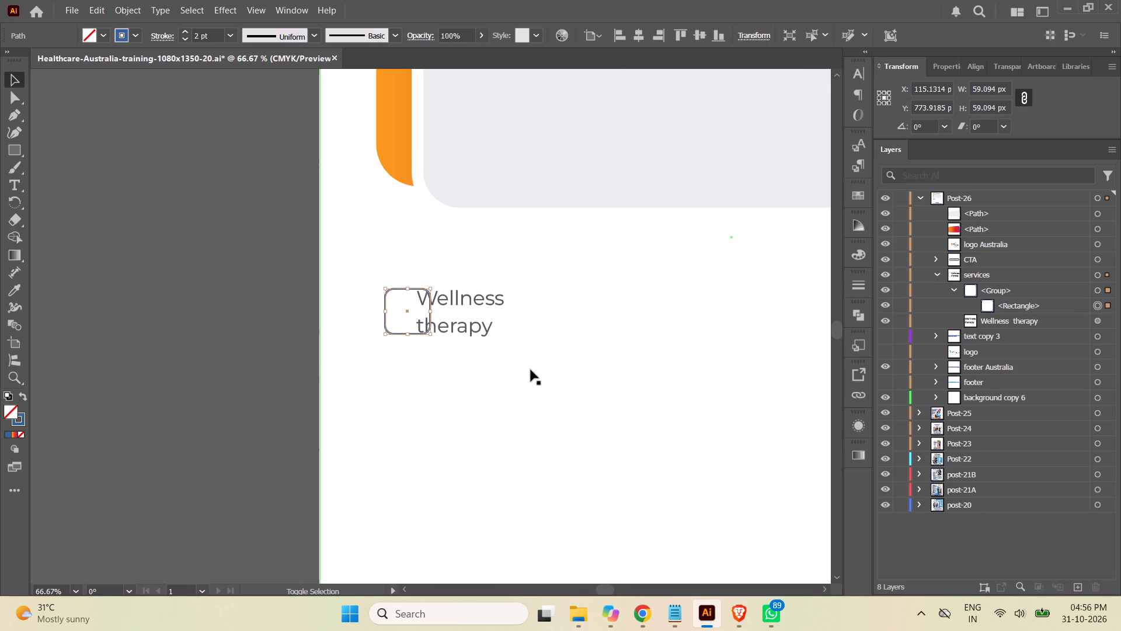
left_click(954, 289)
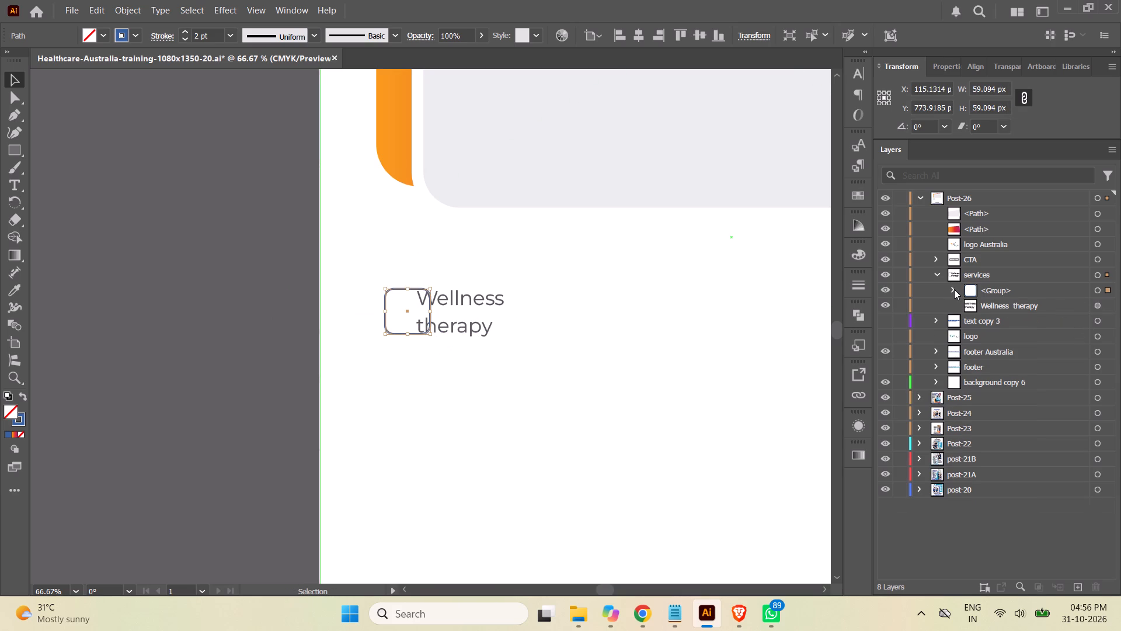
Move the "Wellness therapy" text horizontally about 36 px so it sits clear of the enlarged square outline.
left_click(1098, 306)
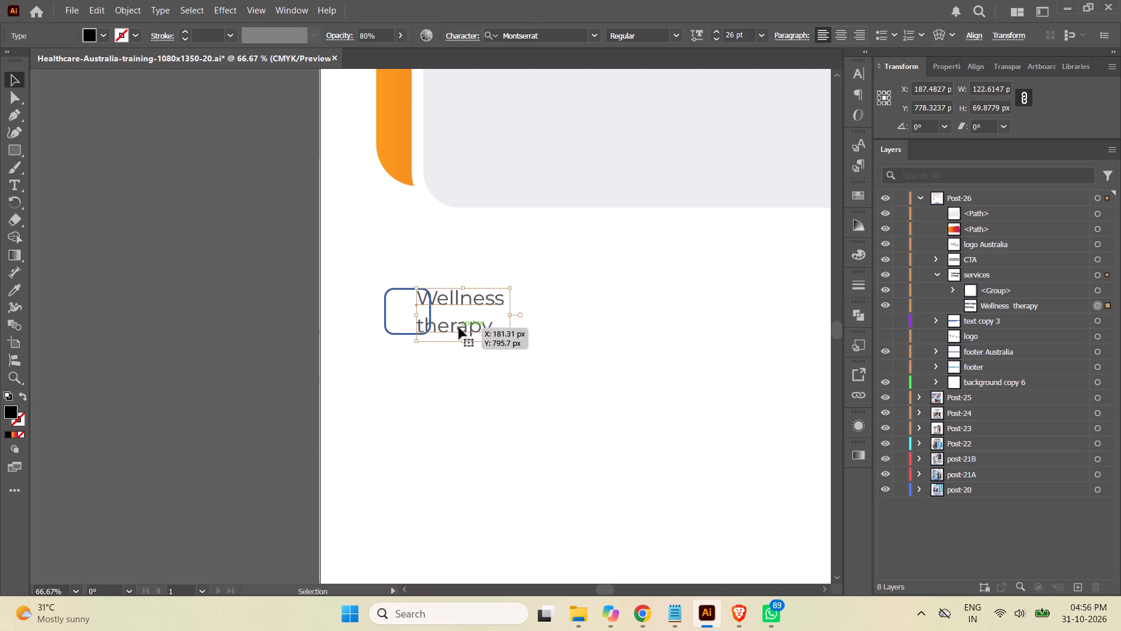
left_click_drag(468, 329, 495, 328)
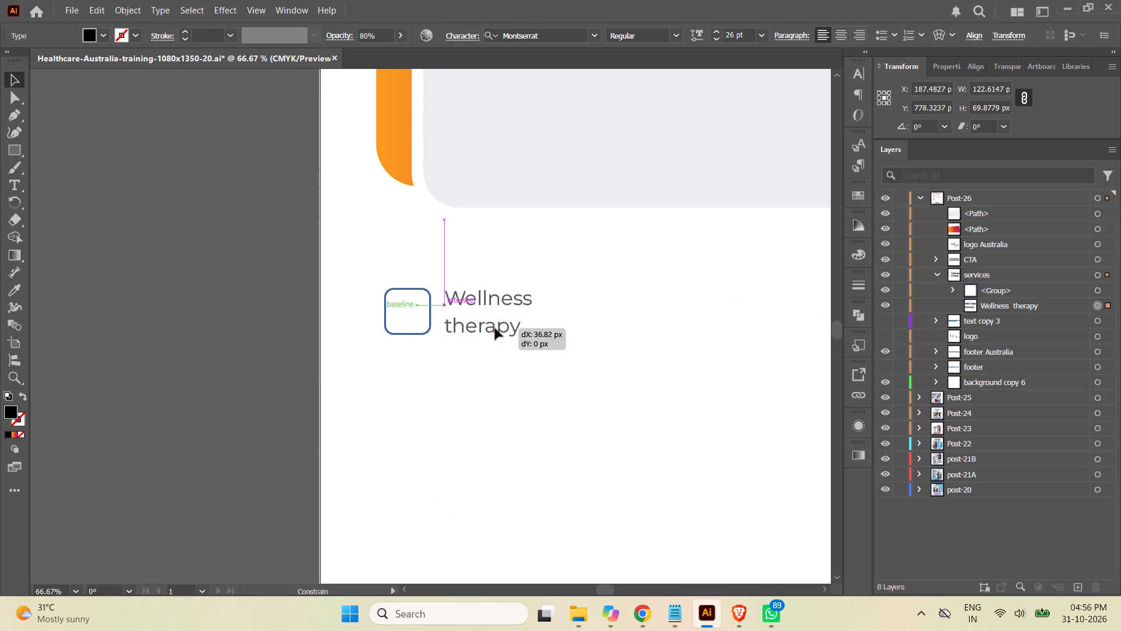
left_click_drag(495, 328, 495, 328)
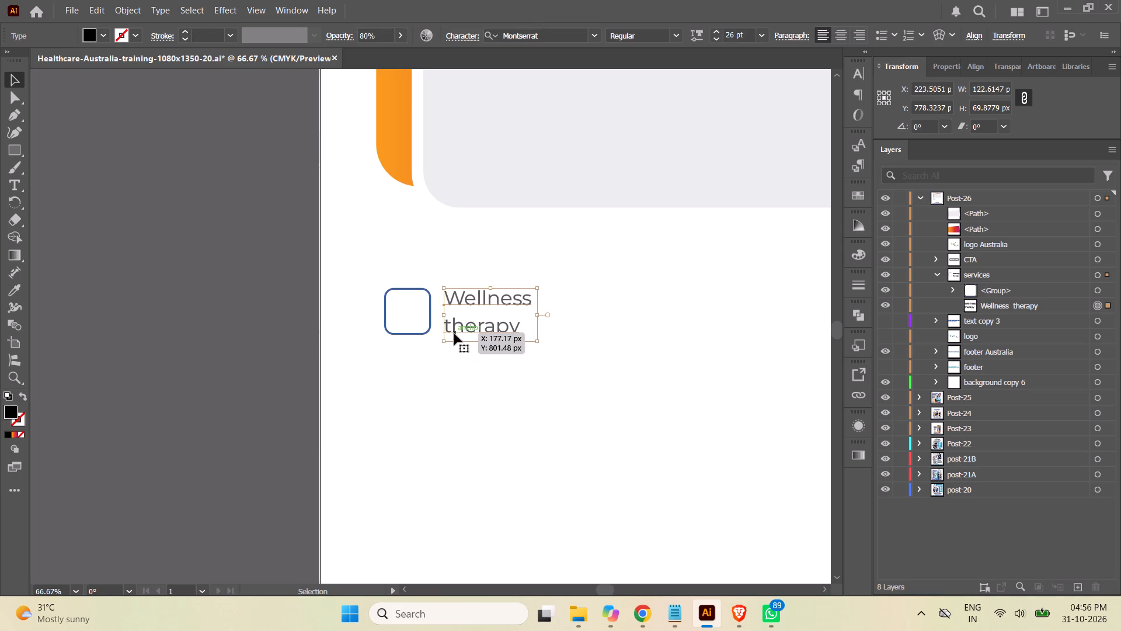
key("ctrl+minus")
key("ctrl+minus")
key("ctrl+minus")
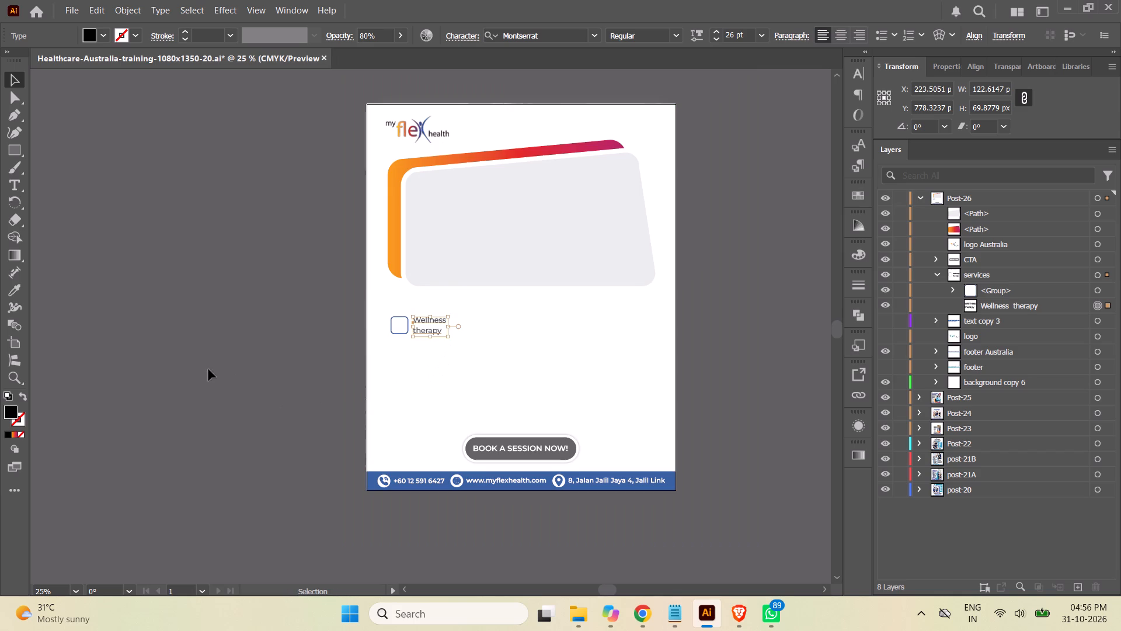
left_click(184, 376)
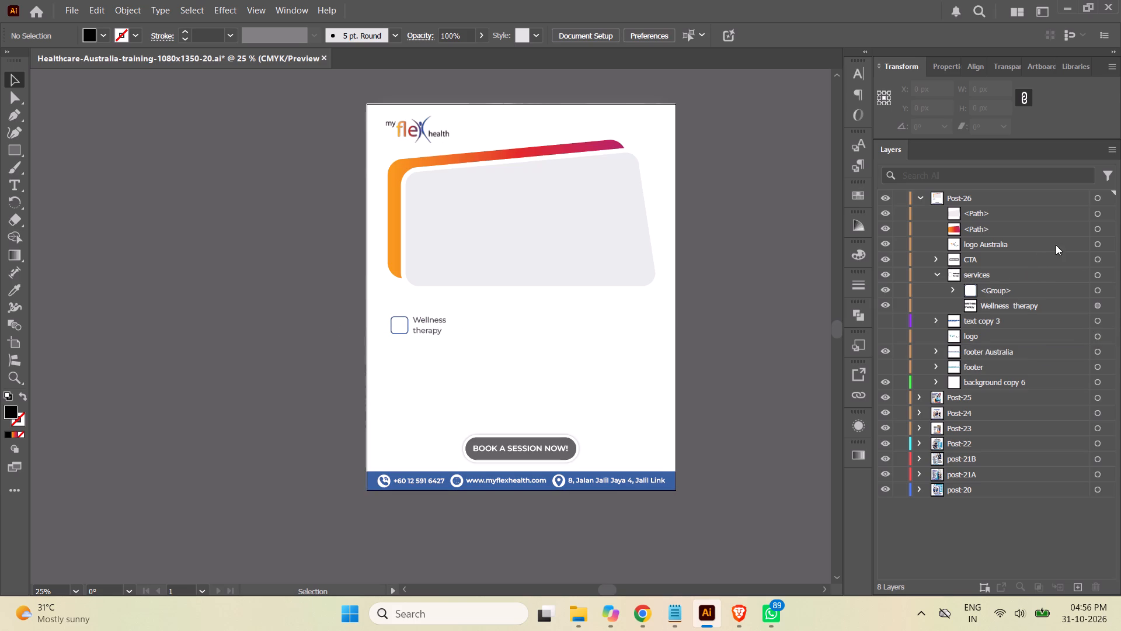
Show the text copy 3 heading layer and move the two image-frame paths beneath it in the stacking order.
left_click(887, 323)
left_click(935, 273)
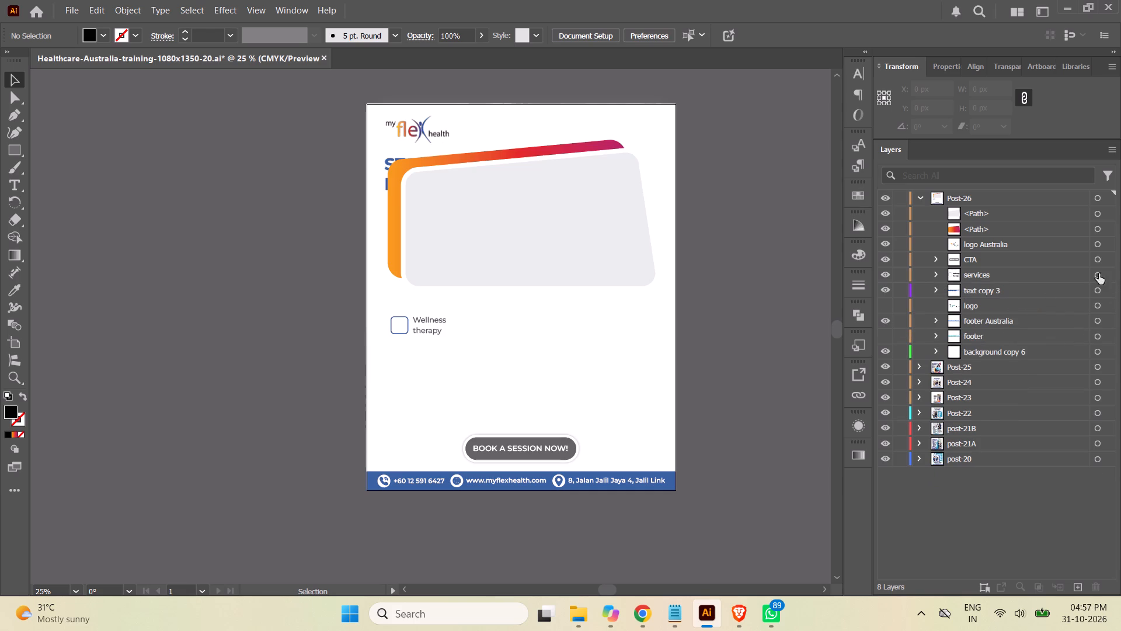
left_click(1097, 213)
left_click(1098, 230, "shift")
left_click(1050, 216)
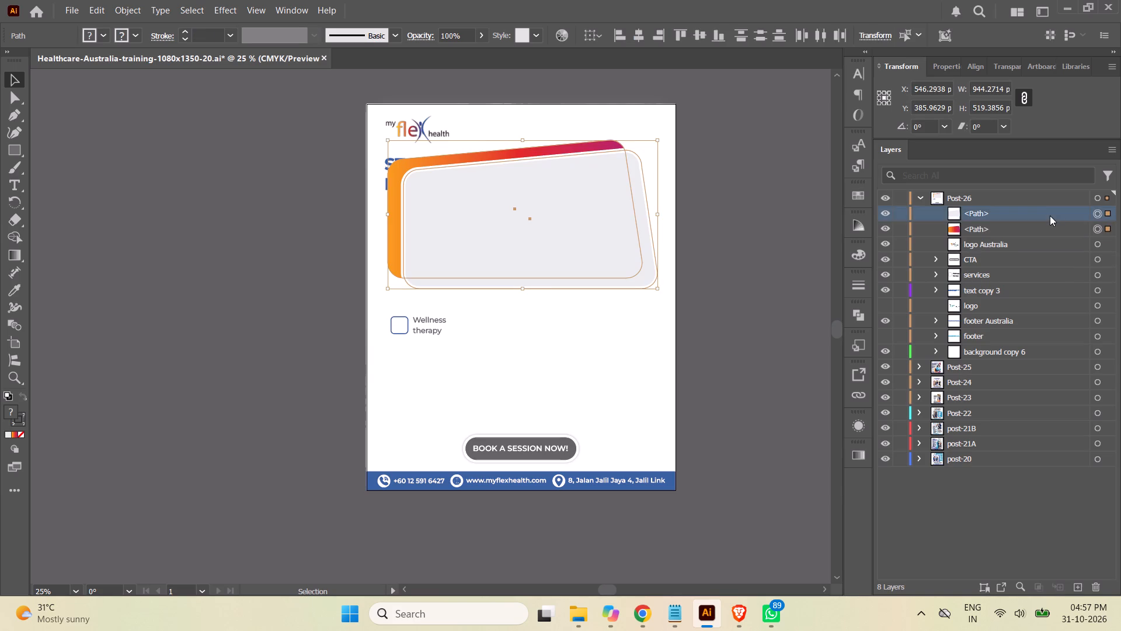
left_click(1047, 227, "shift")
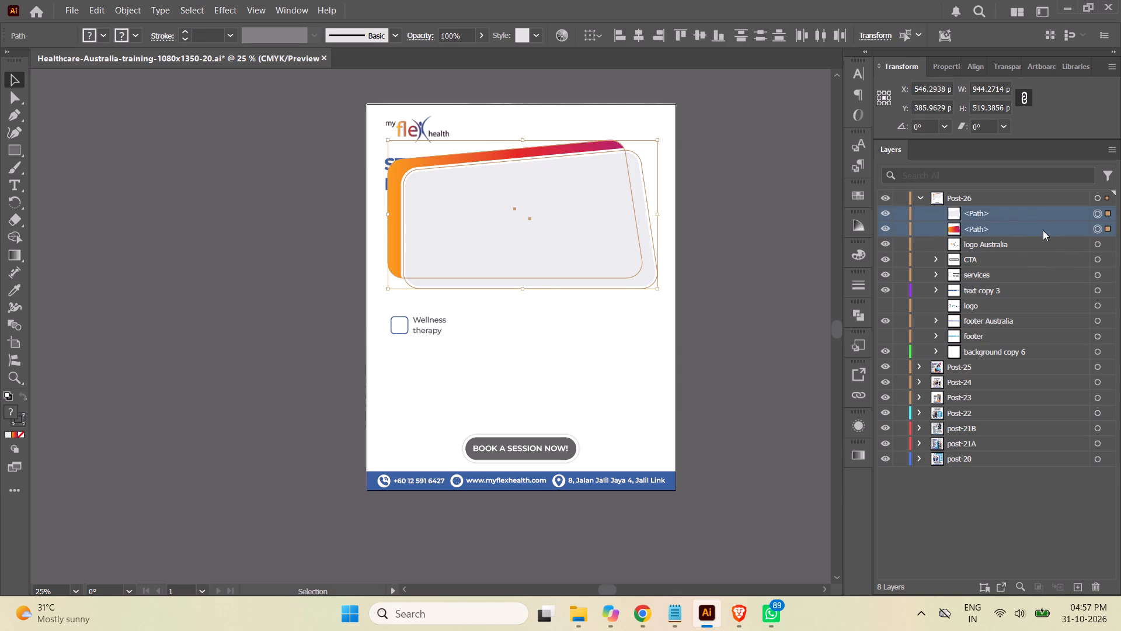
left_click_drag(1043, 230, 1027, 300)
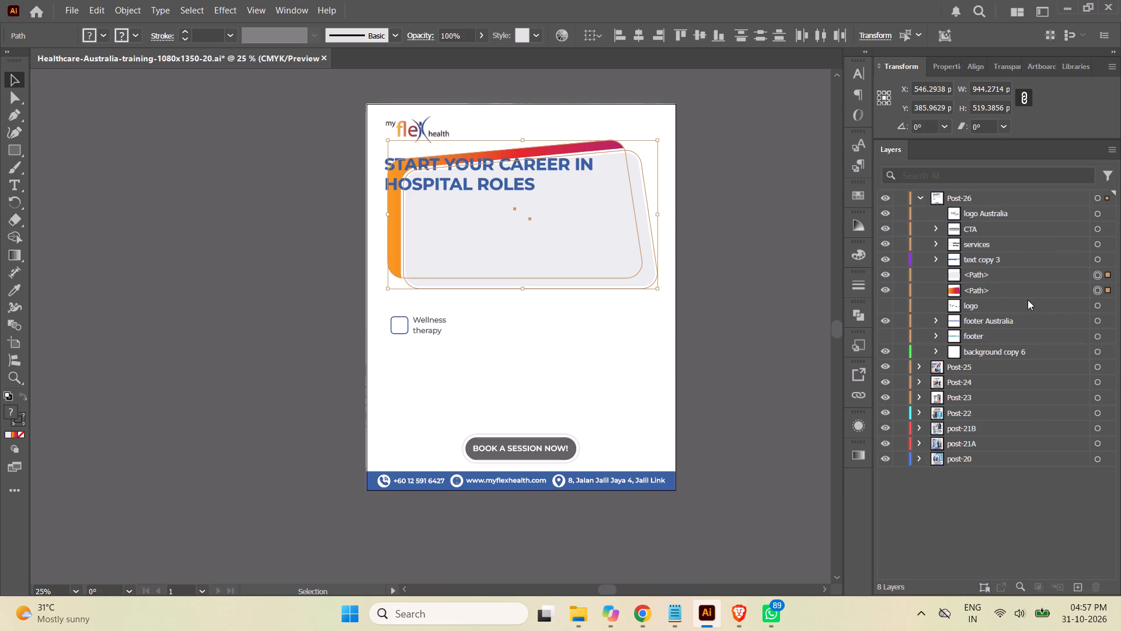
Move the services group with the square and "Wellness therapy" straight down about 161 px, to Y about 939 px.
left_click(1096, 244)
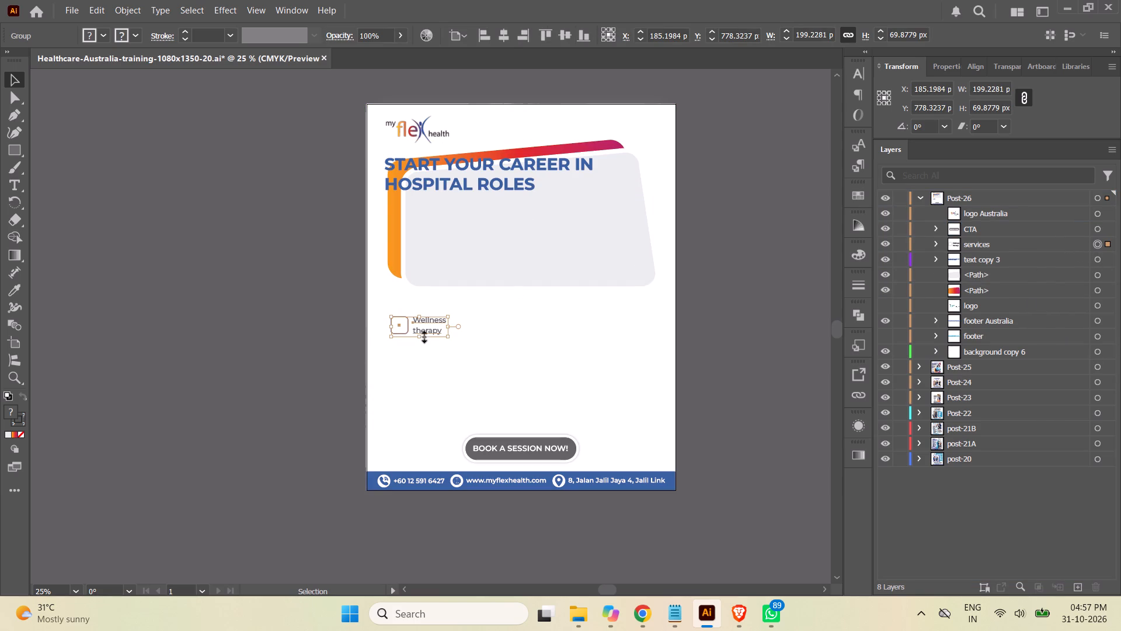
left_click_drag(426, 334, 423, 372)
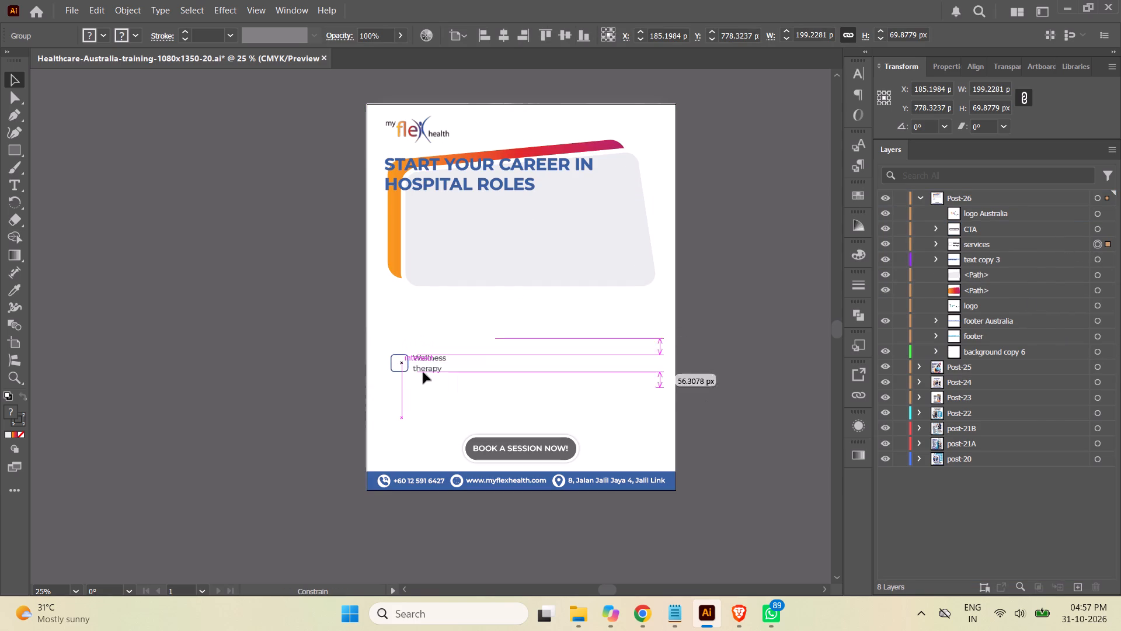
left_click_drag(423, 372, 424, 380)
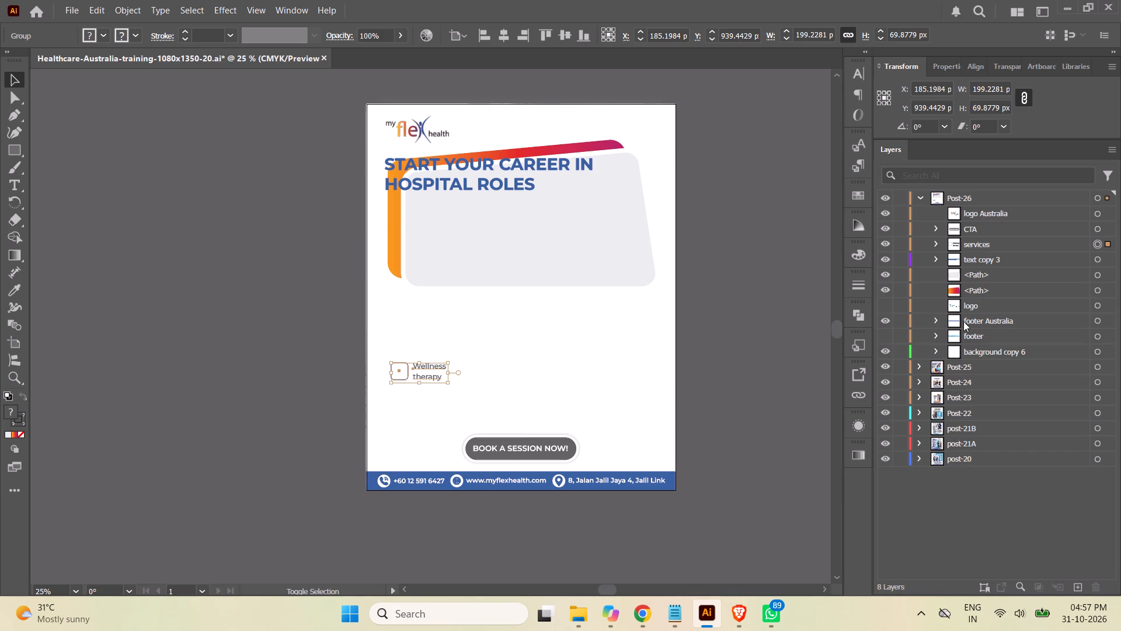
Move the text copy 3 heading down below the image frame, to about X 445 px, Y 759 px.
left_click(1097, 261)
left_click_drag(508, 189, 508, 334)
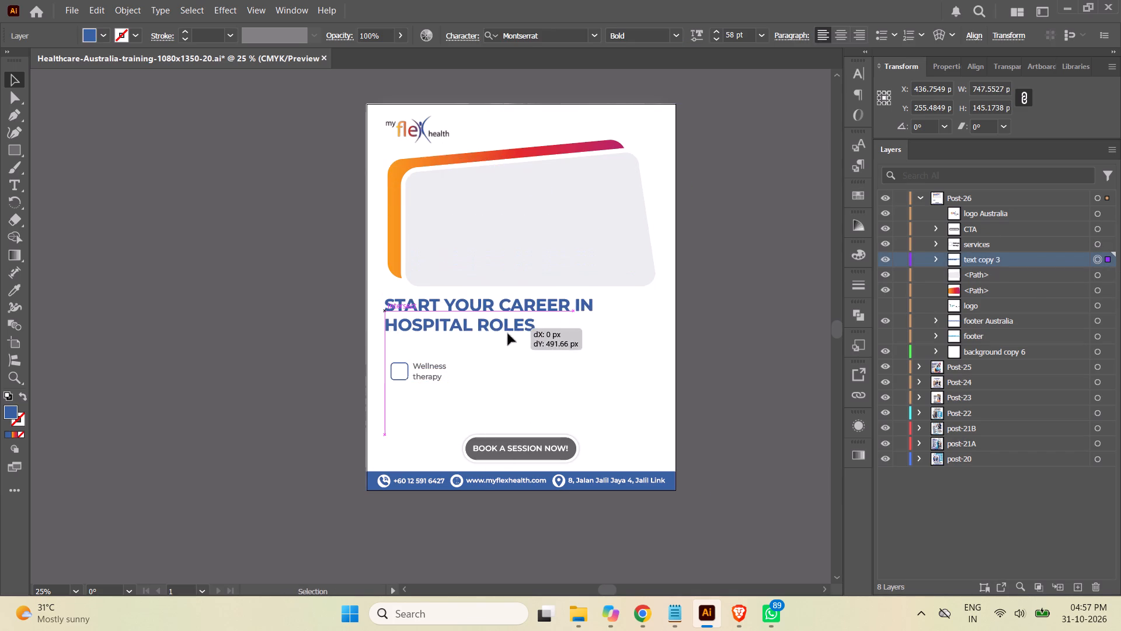
left_click_drag(508, 334, 518, 332)
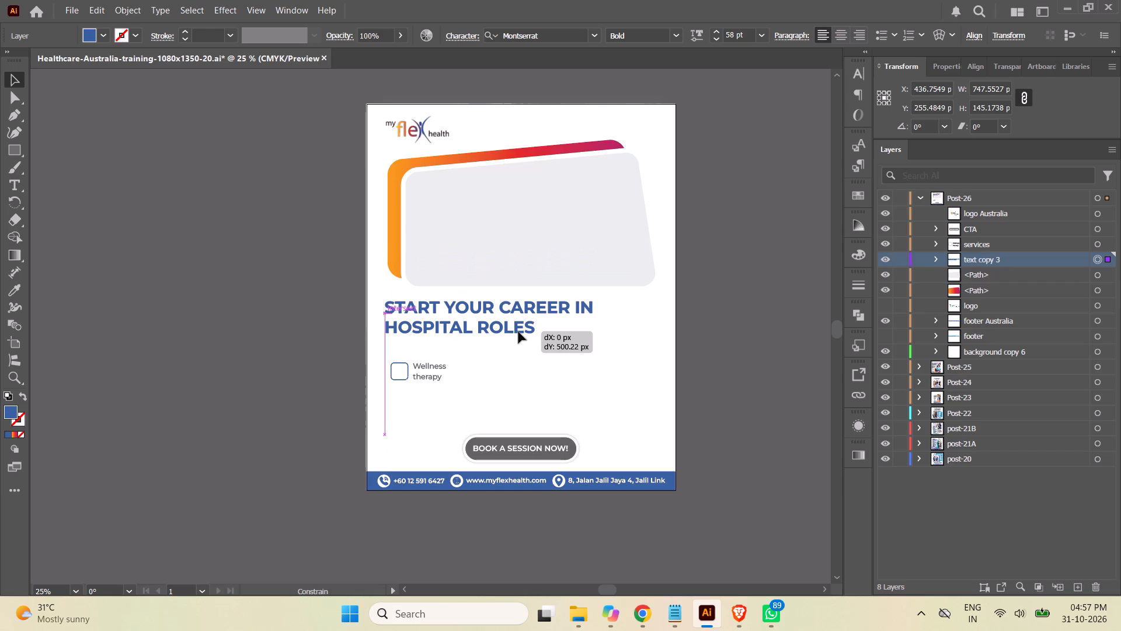
left_click_drag(518, 332, 510, 331)
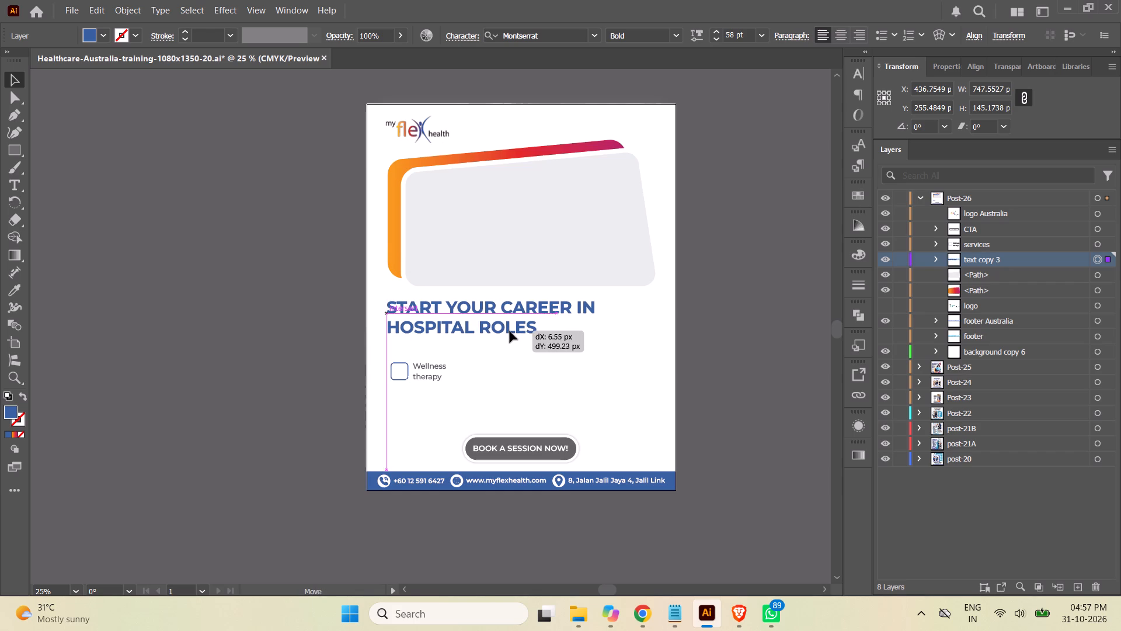
left_click_drag(510, 331, 510, 332)
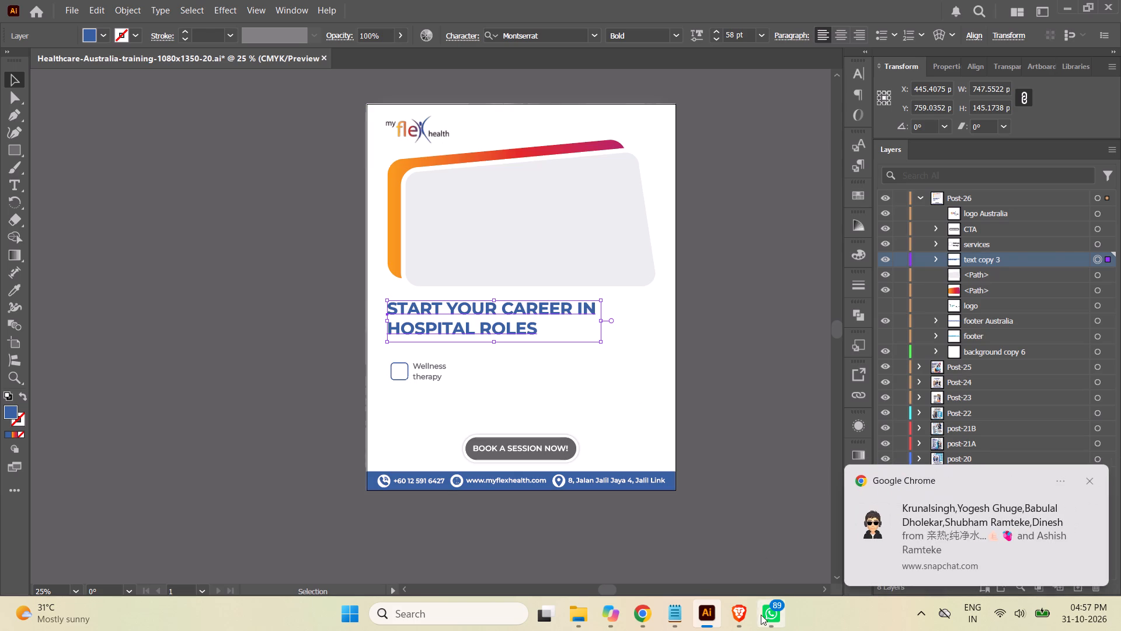
Replace the heading text with the hook "Looking for Support With Movement, Nutrition and Wellness?" copied from the Asana brief in Chrome.
left_click(643, 614)
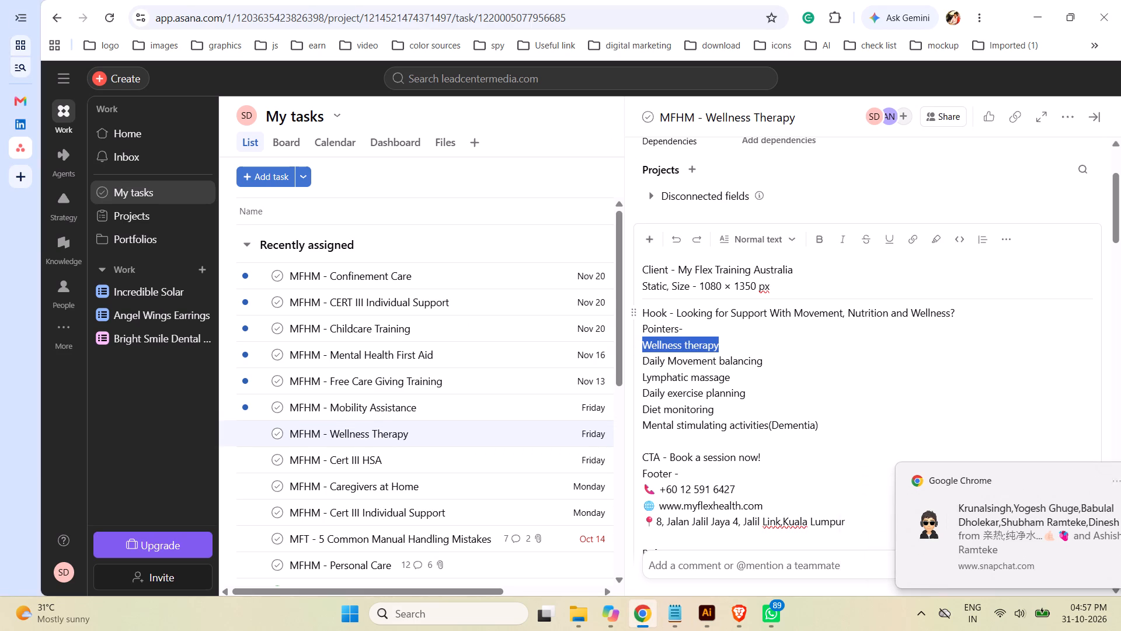
left_click_drag(676, 310, 739, 311)
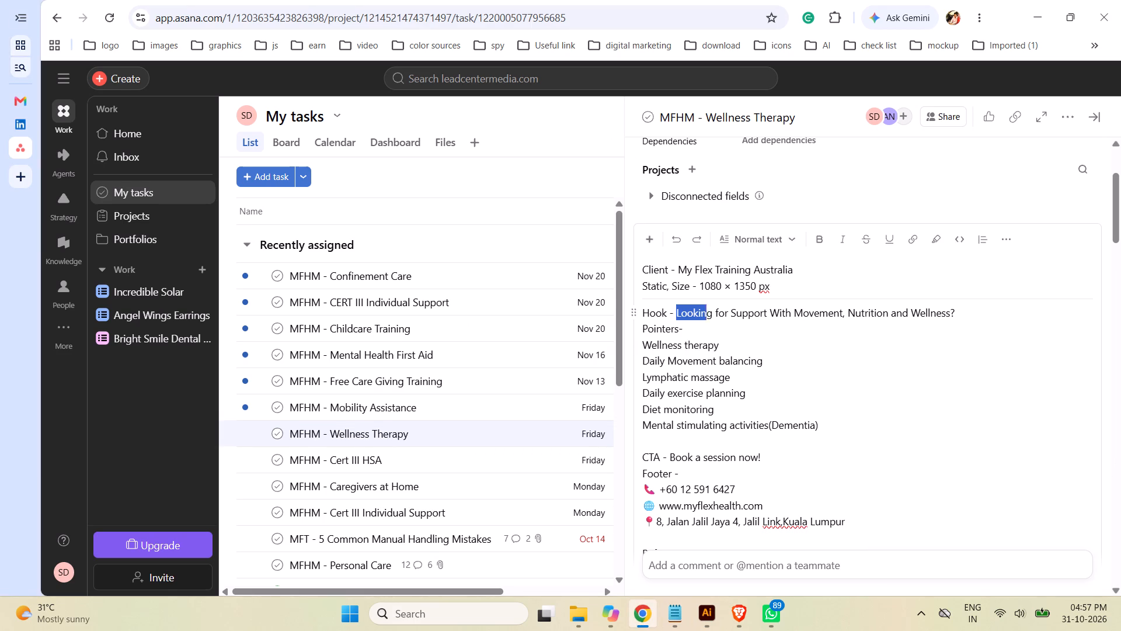
left_click_drag(739, 311, 956, 309)
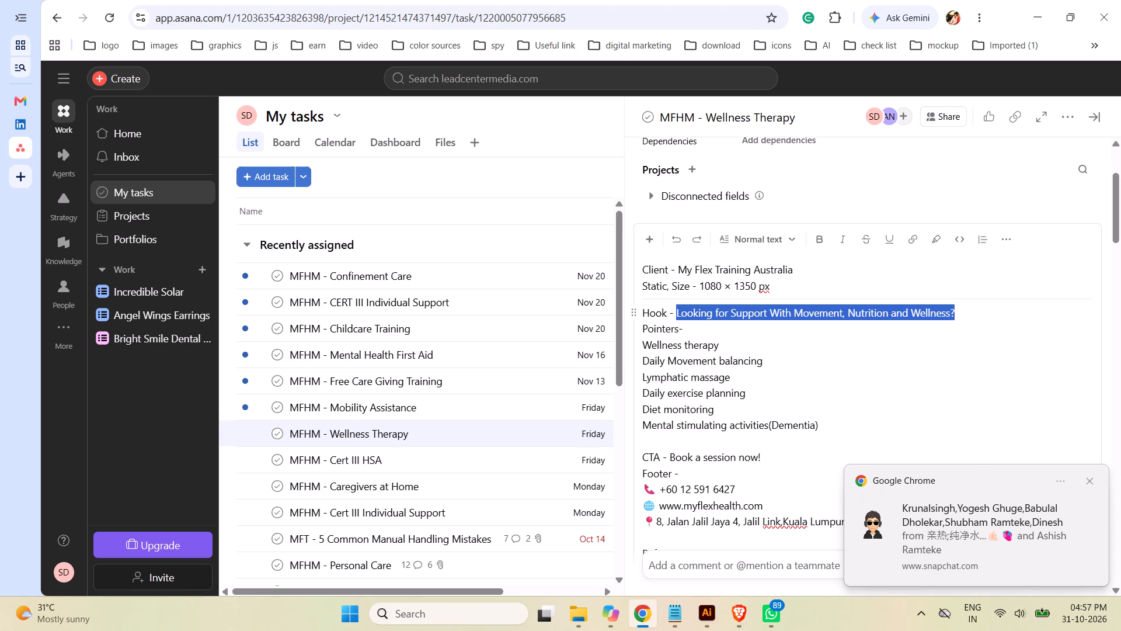
key("ctrl+c")
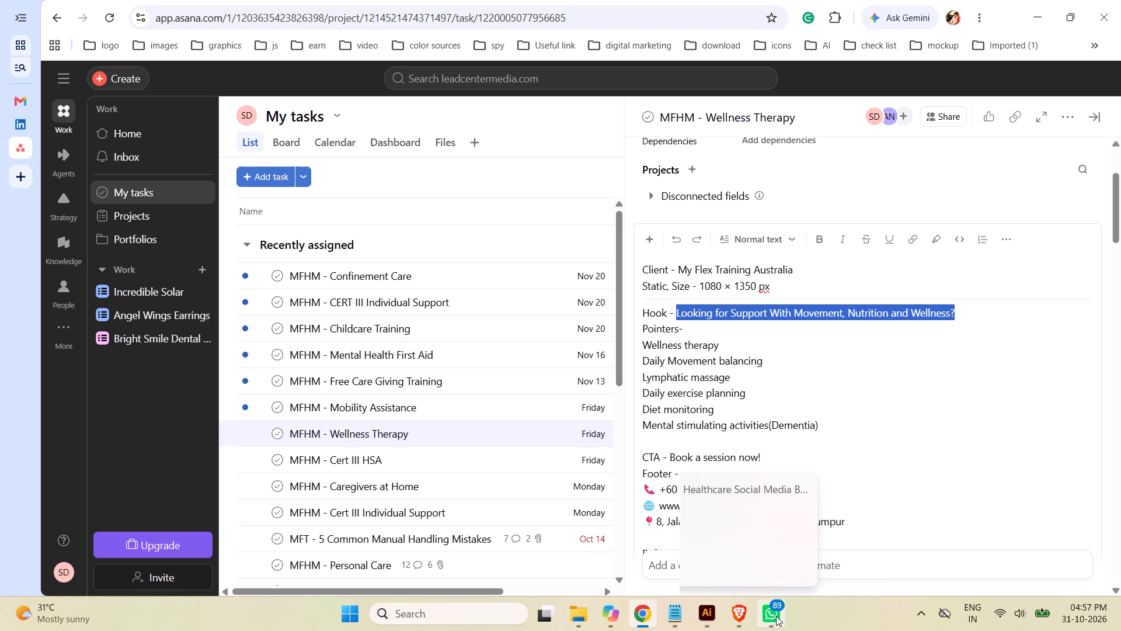
left_click(710, 614)
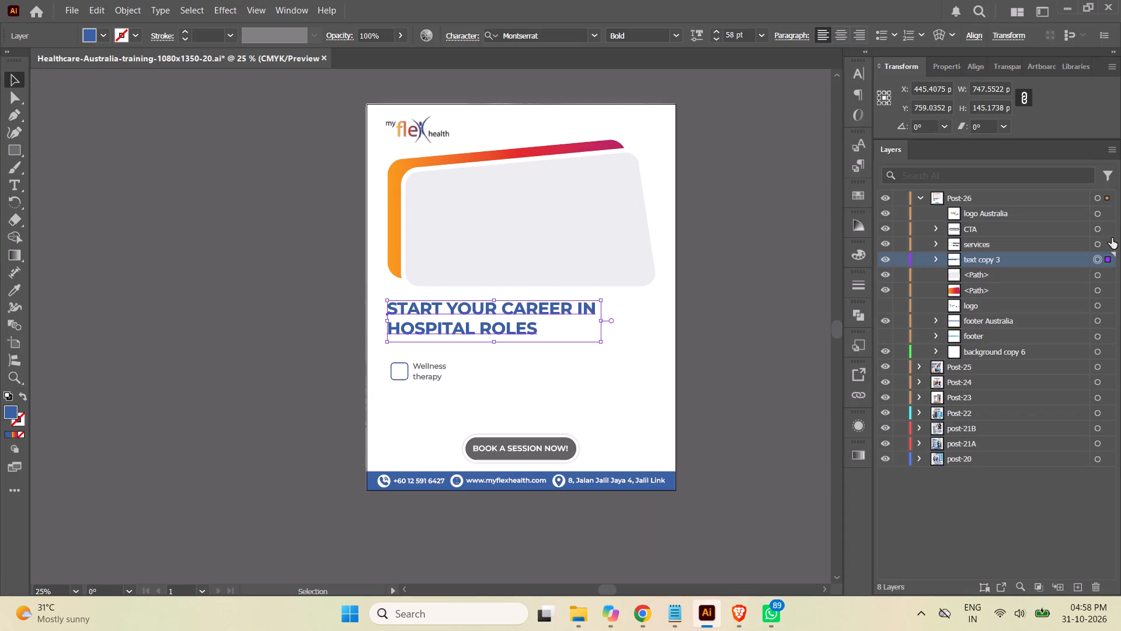
left_click(935, 259)
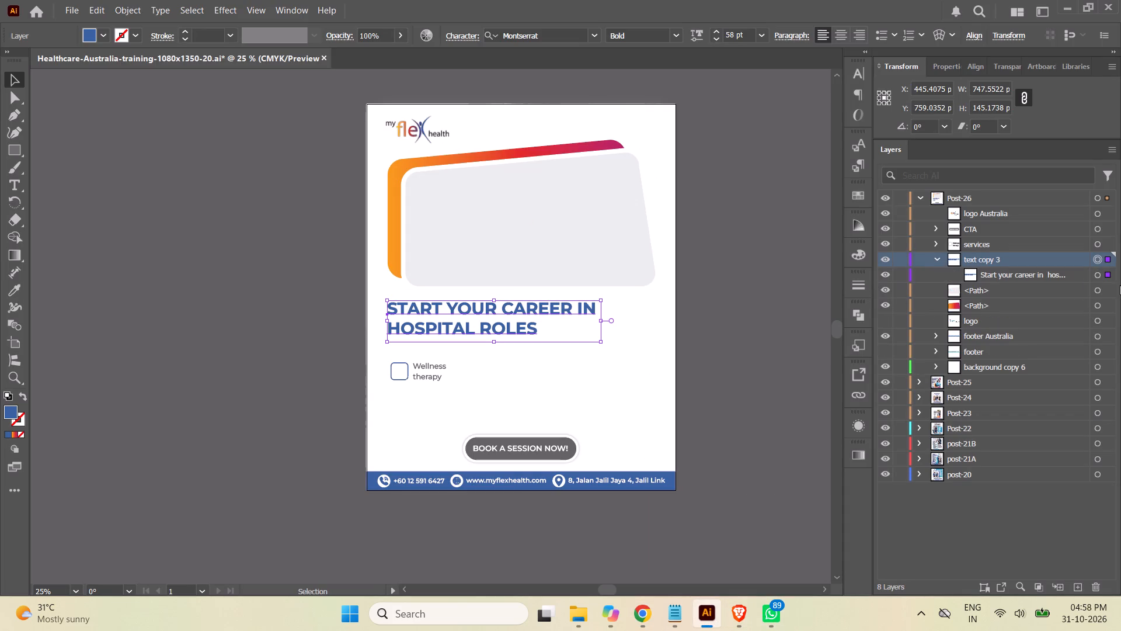
left_click(1097, 276)
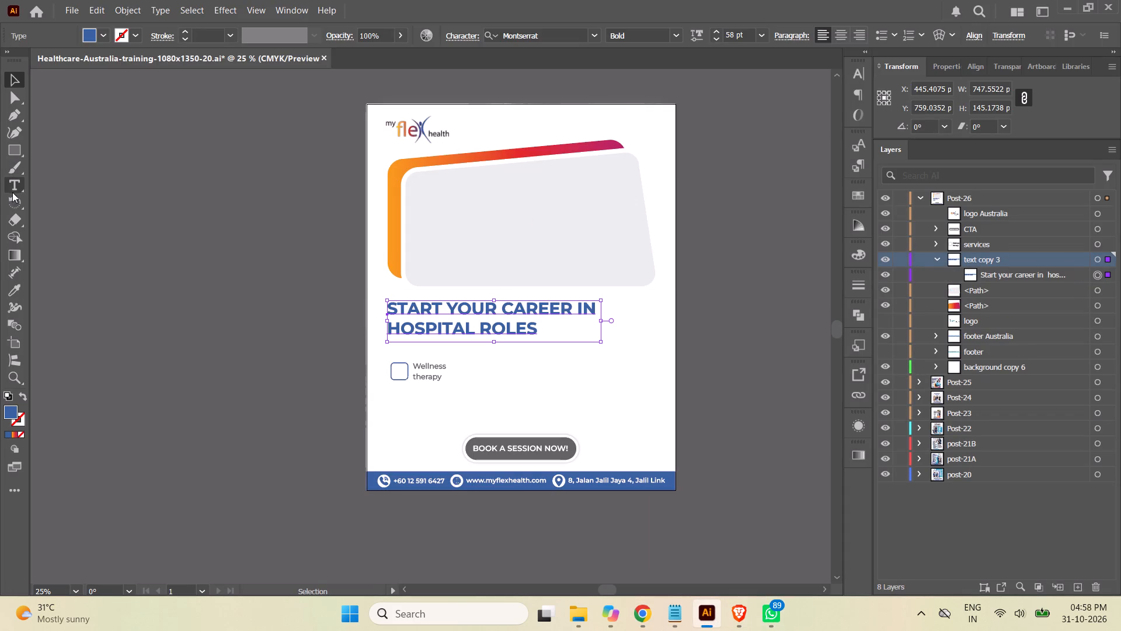
left_click(12, 185)
left_click(512, 330)
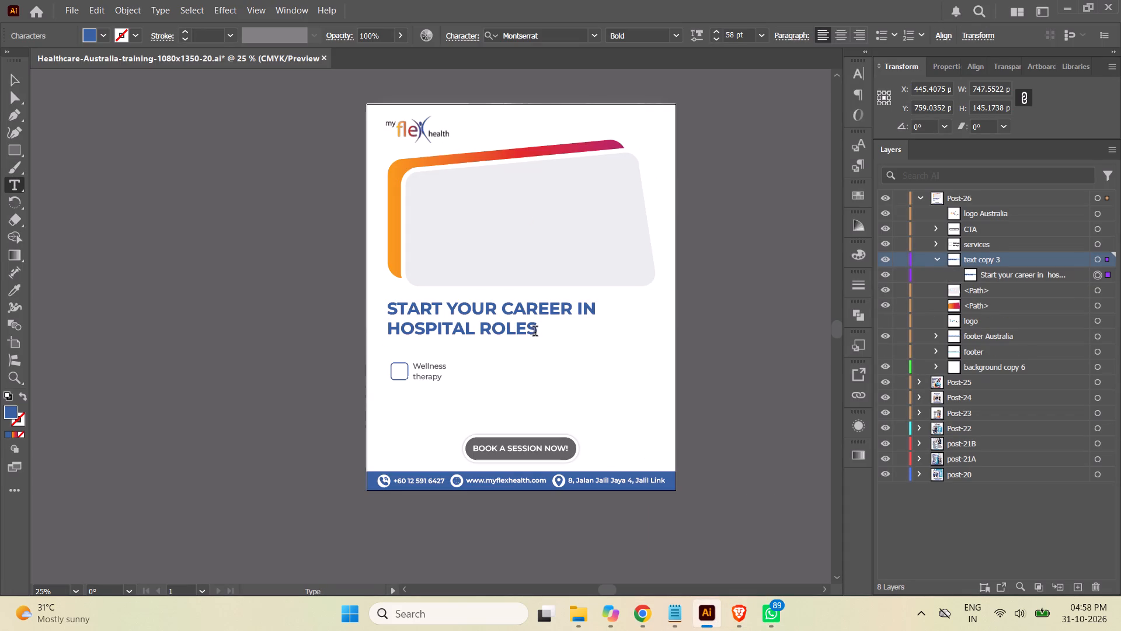
key("ctrl+a")
key("ctrl+v")
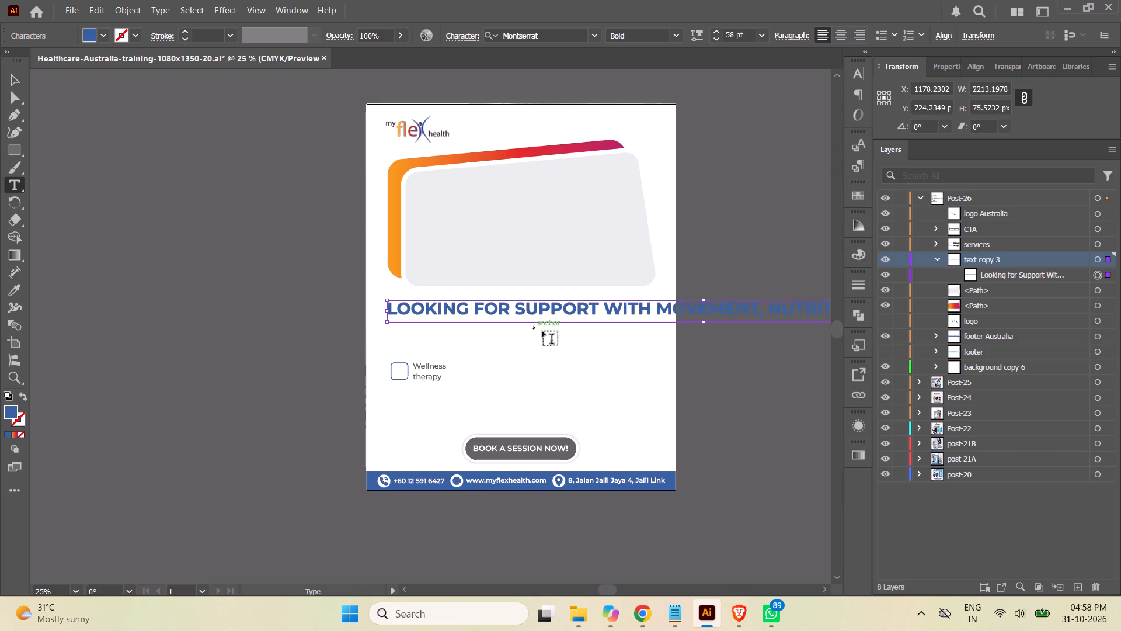
Break the heading into three lines before "Movement" and before "Wellness", and add a space before the question mark.
left_click(657, 310)
key("Return")
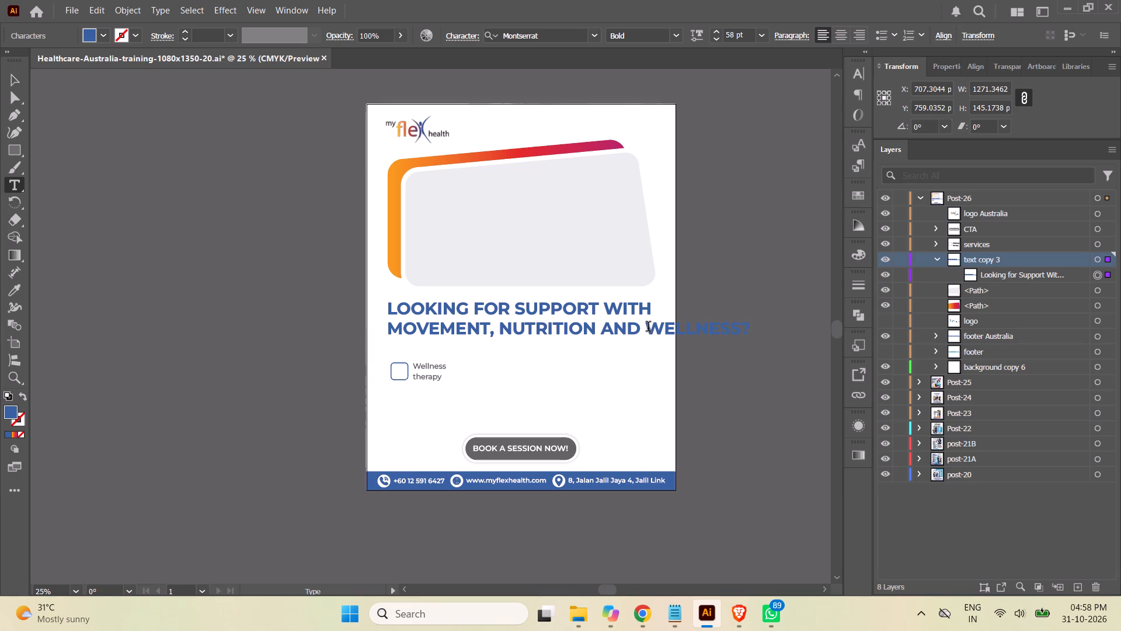
left_click(647, 328)
key("Return")
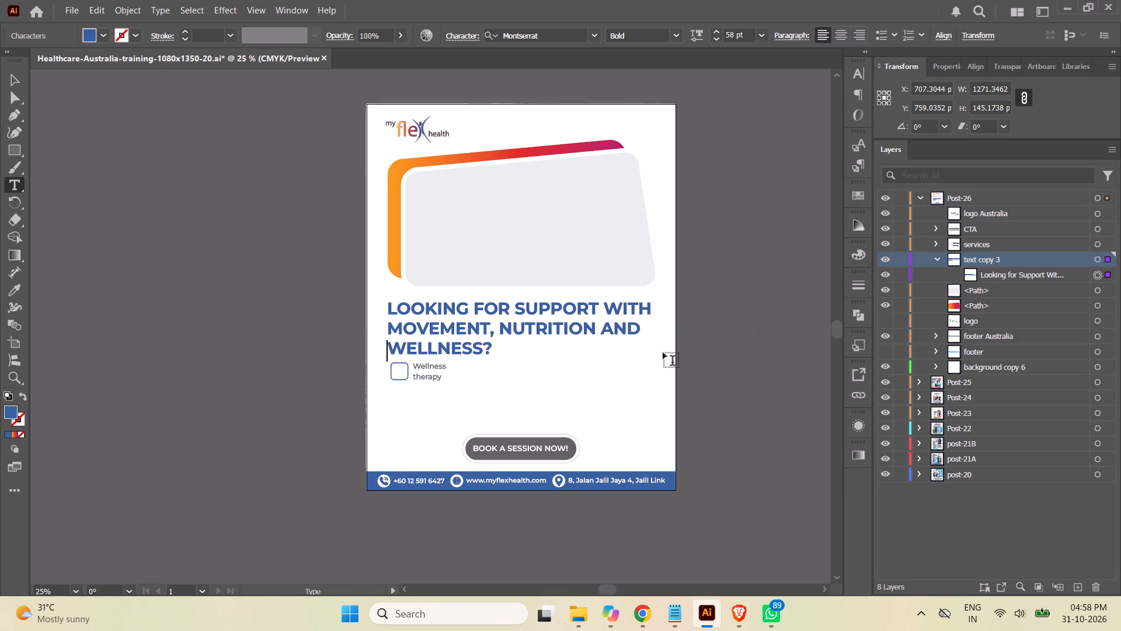
left_click(485, 348)
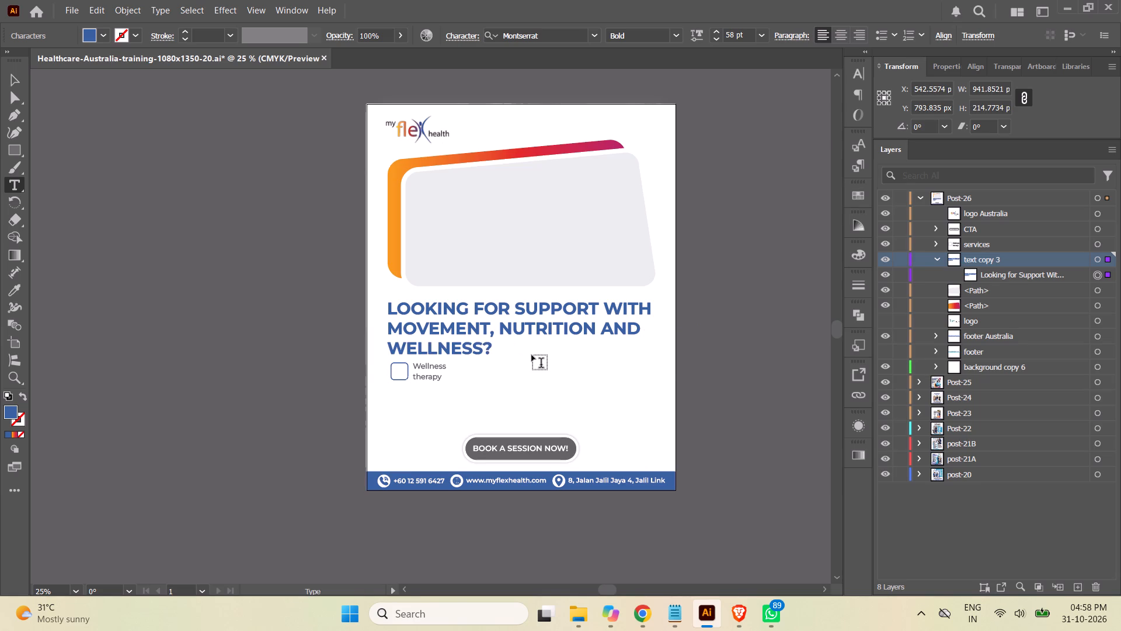
key("space")
left_click(9, 82)
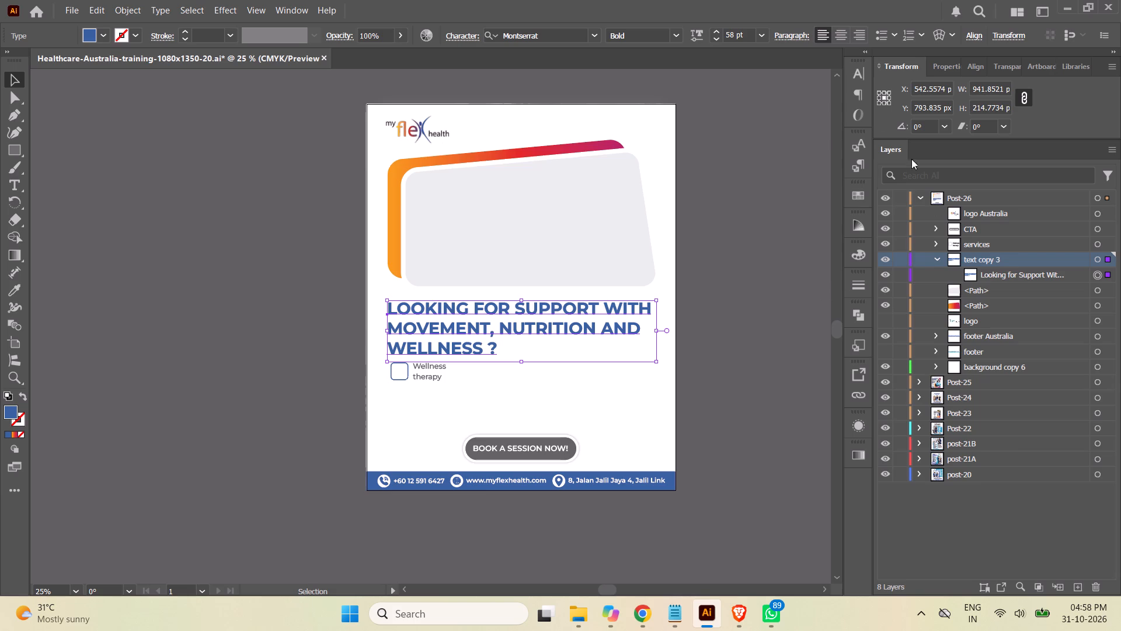
Turn off All Caps for the heading text.
left_click(857, 74)
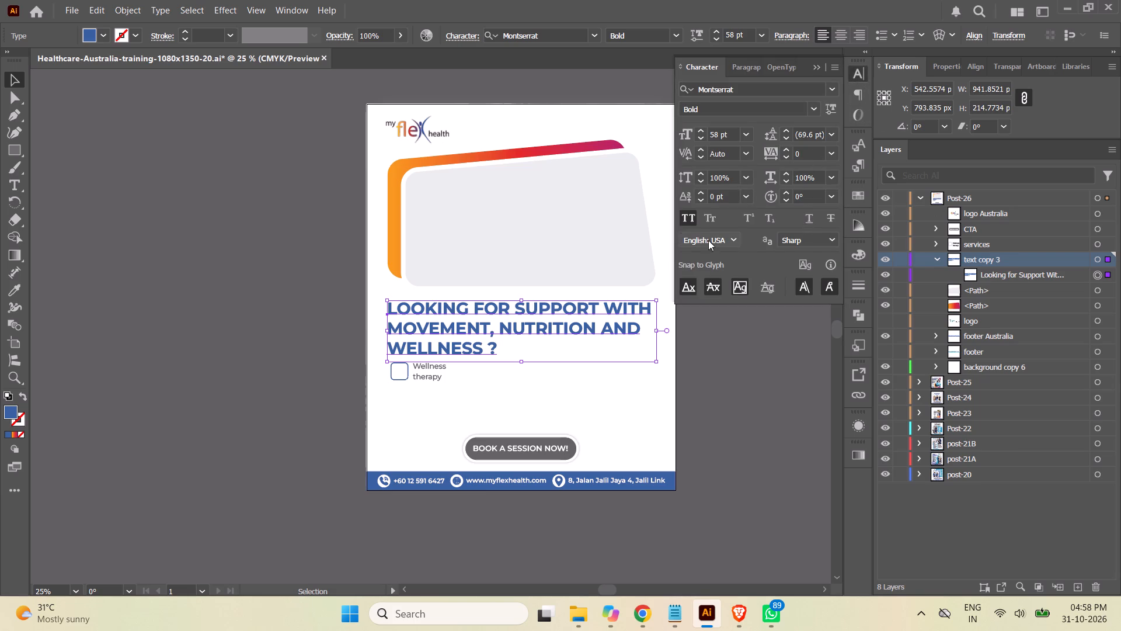
left_click(689, 220)
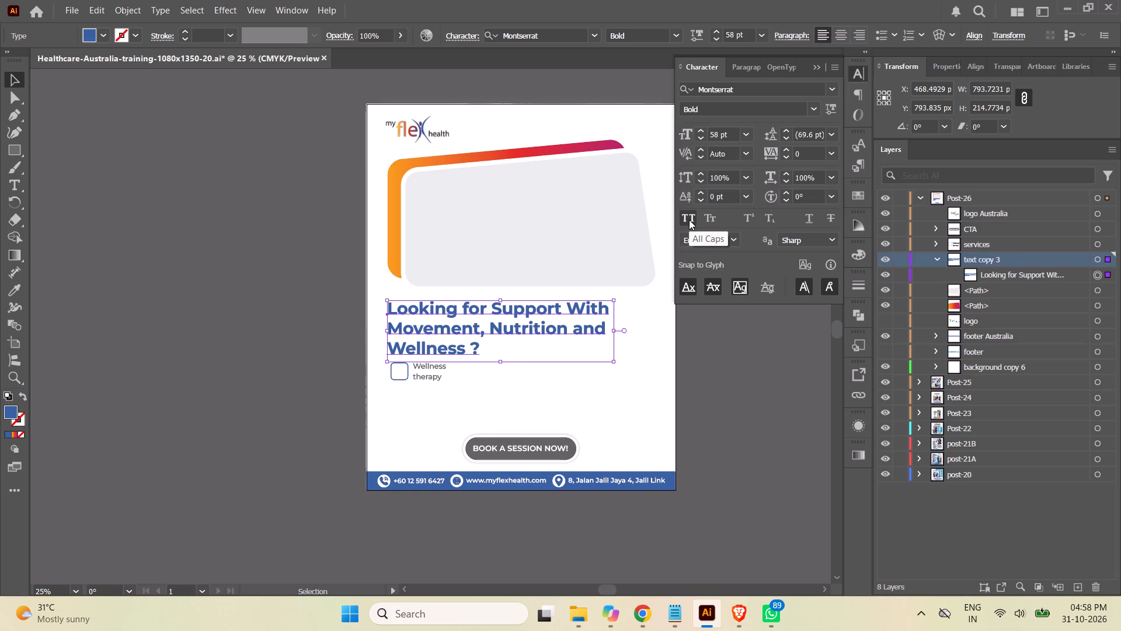
Center-align the heading's paragraph and center it horizontally on the artboard just below the image frame, at Y about 790 px.
left_click(843, 36)
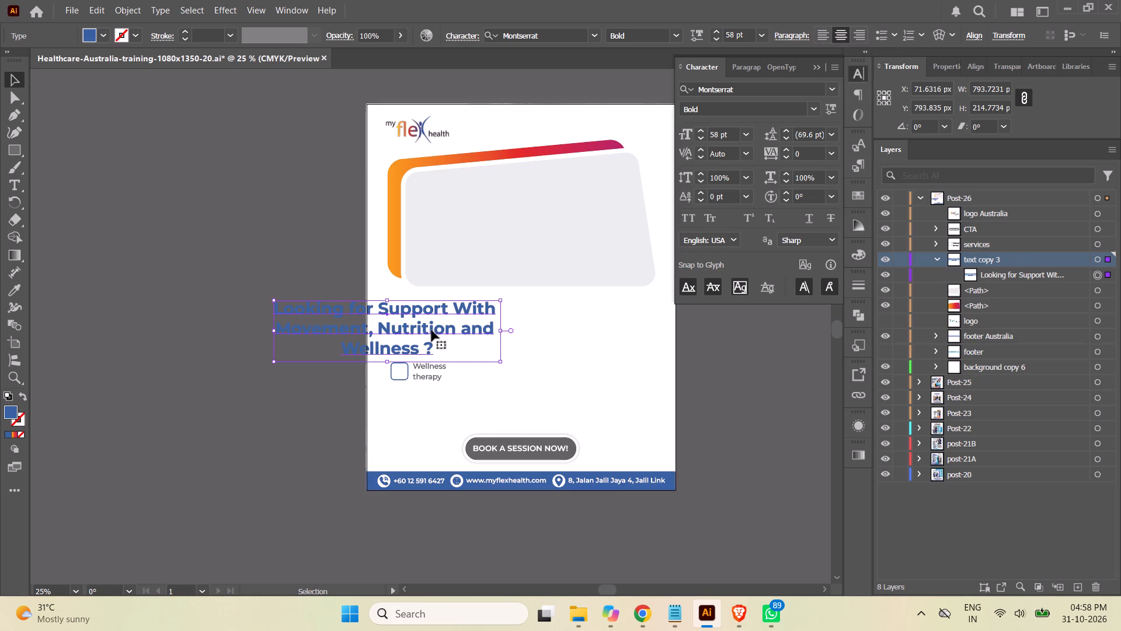
left_click_drag(431, 330, 569, 329)
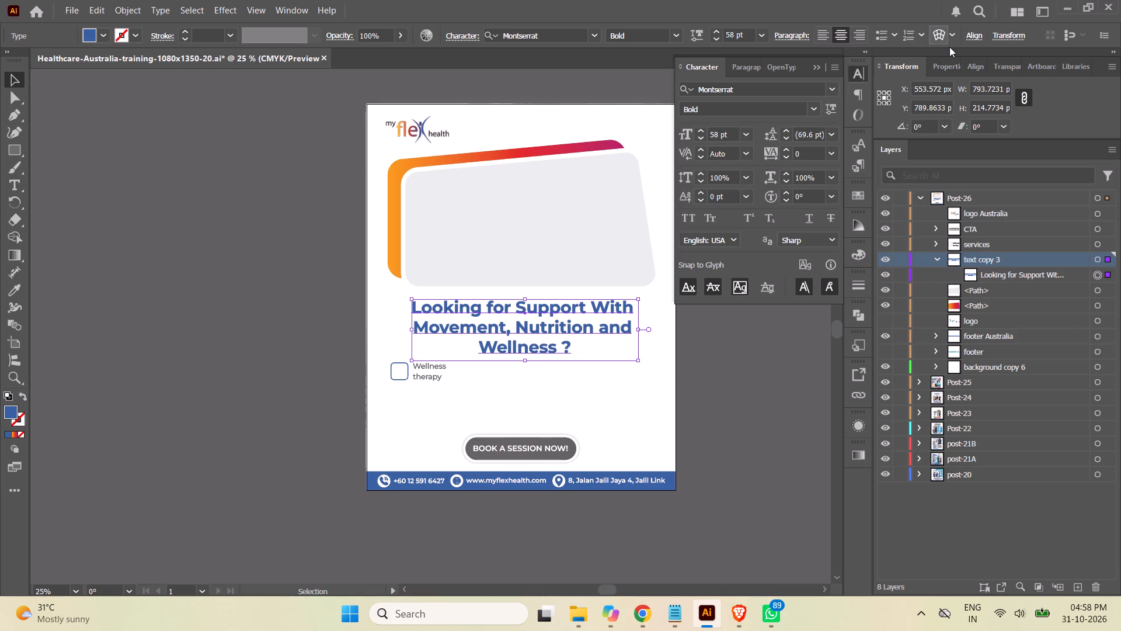
left_click(977, 39)
left_click(845, 84)
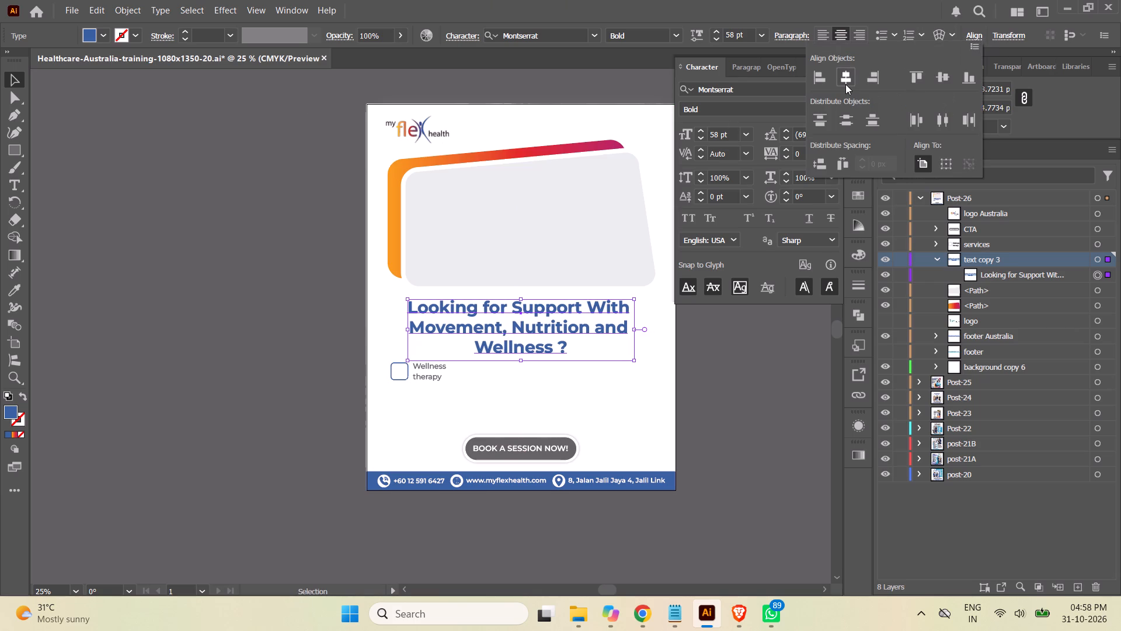
left_click(785, 373)
left_click(817, 67)
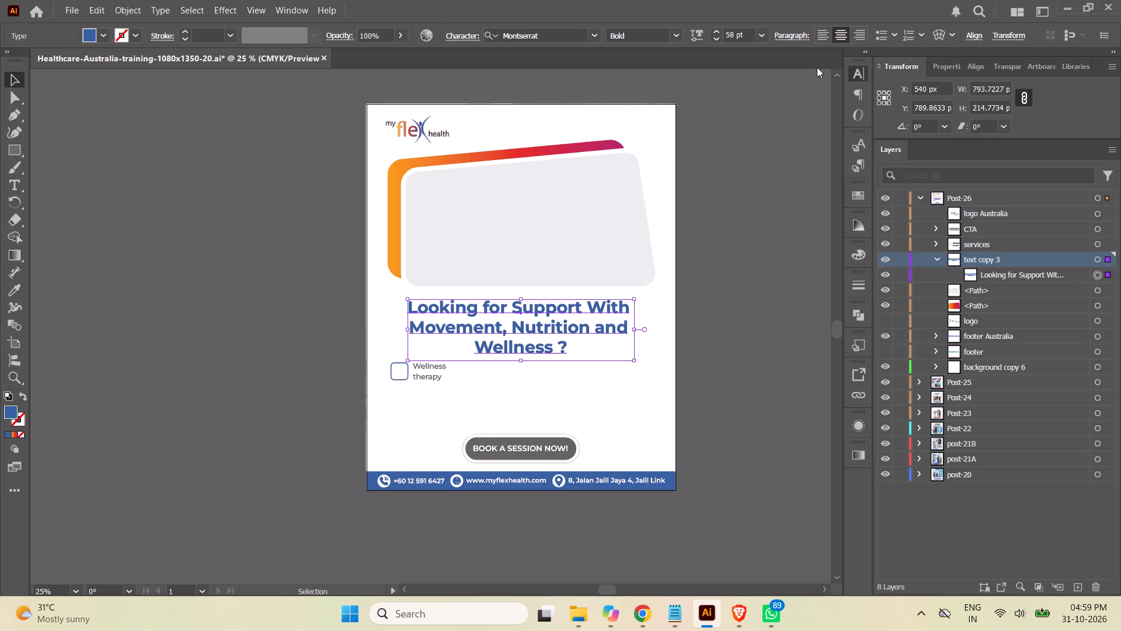
left_click(750, 296)
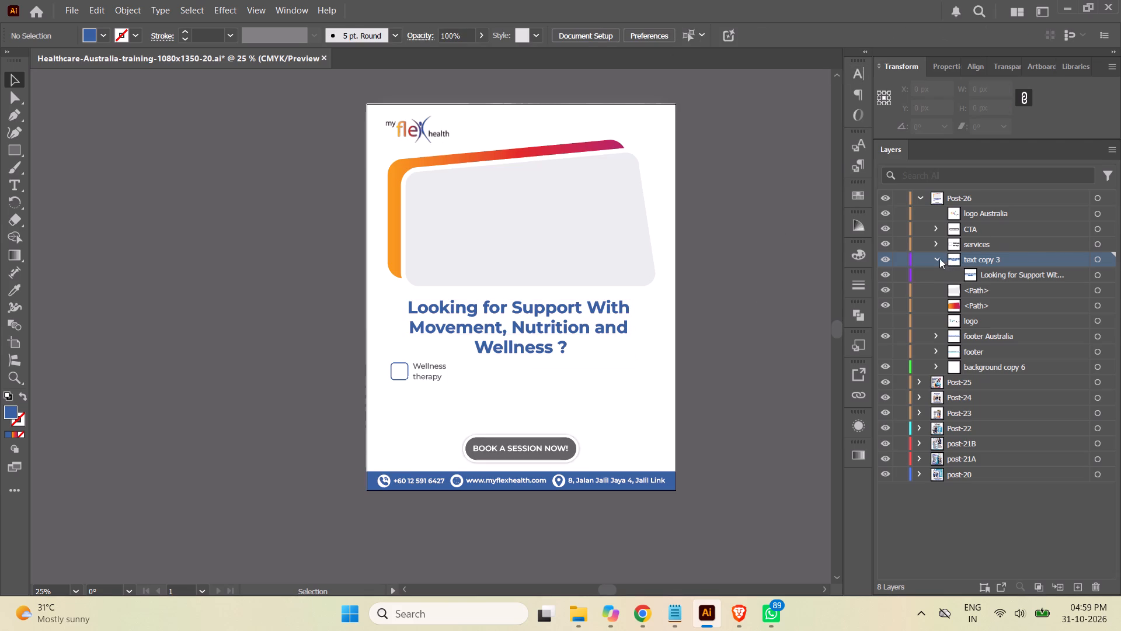
left_click(937, 259)
Move the services group with the square and "Wellness therapy" slightly down, leaving a clear gap beneath the heading.
left_click(1096, 245)
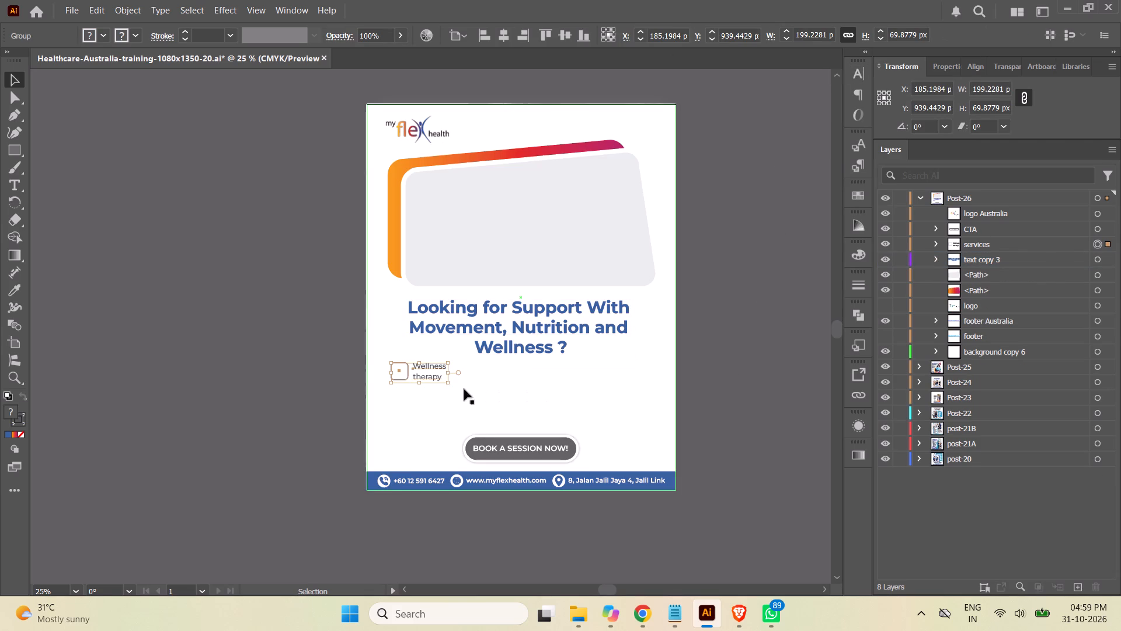
left_click_drag(433, 377, 432, 381)
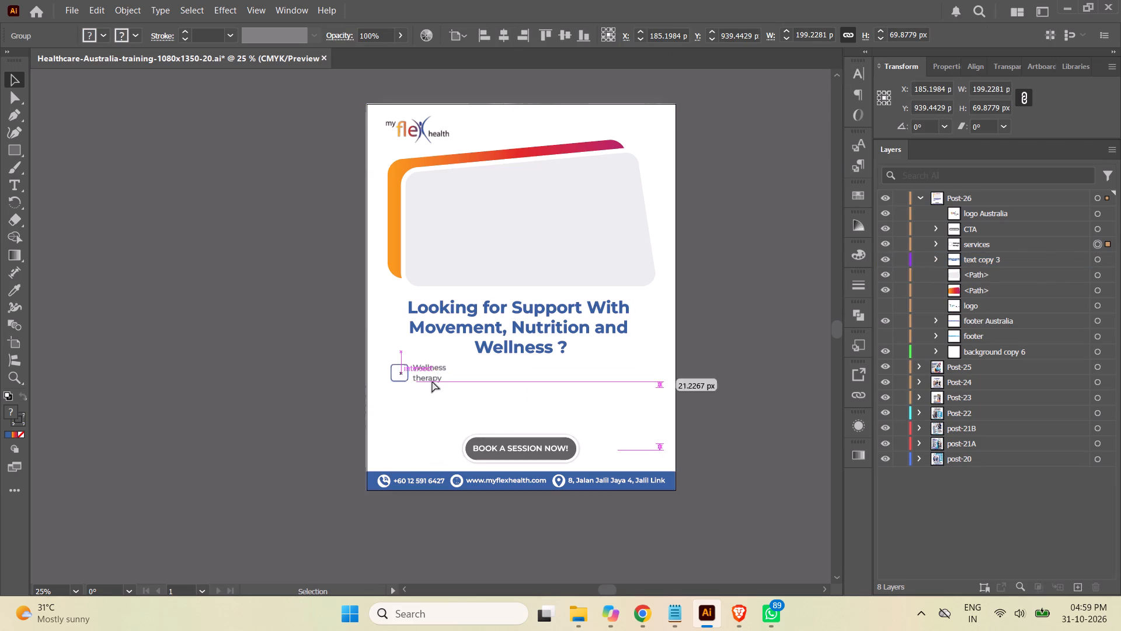
left_click_drag(432, 381, 431, 386)
left_click(769, 382)
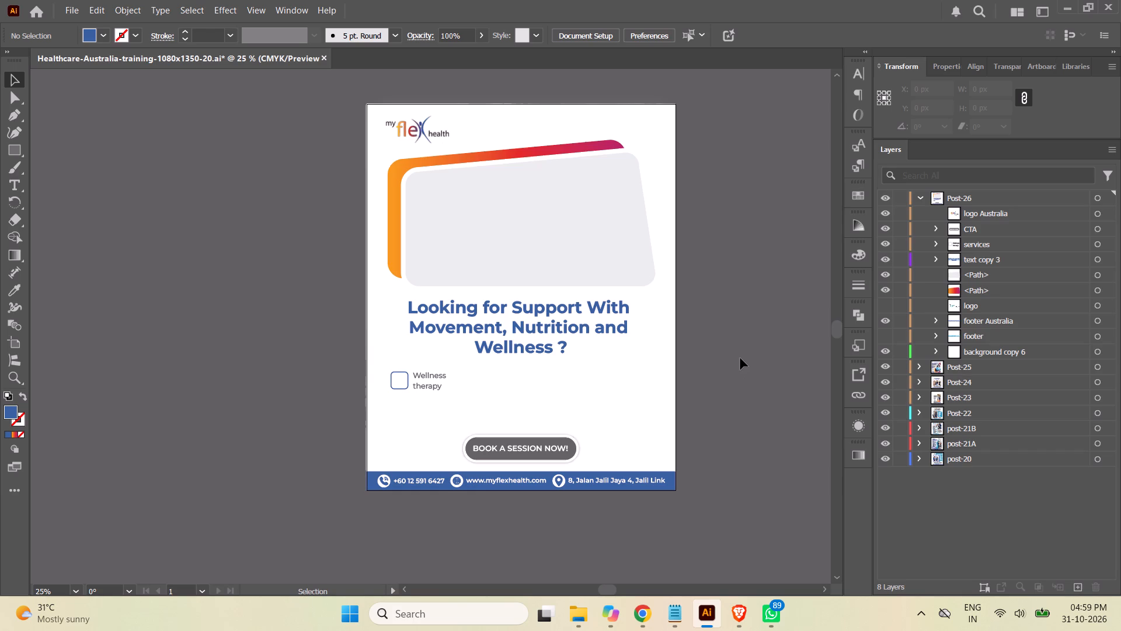
Save the document.
key("ctrl+s")
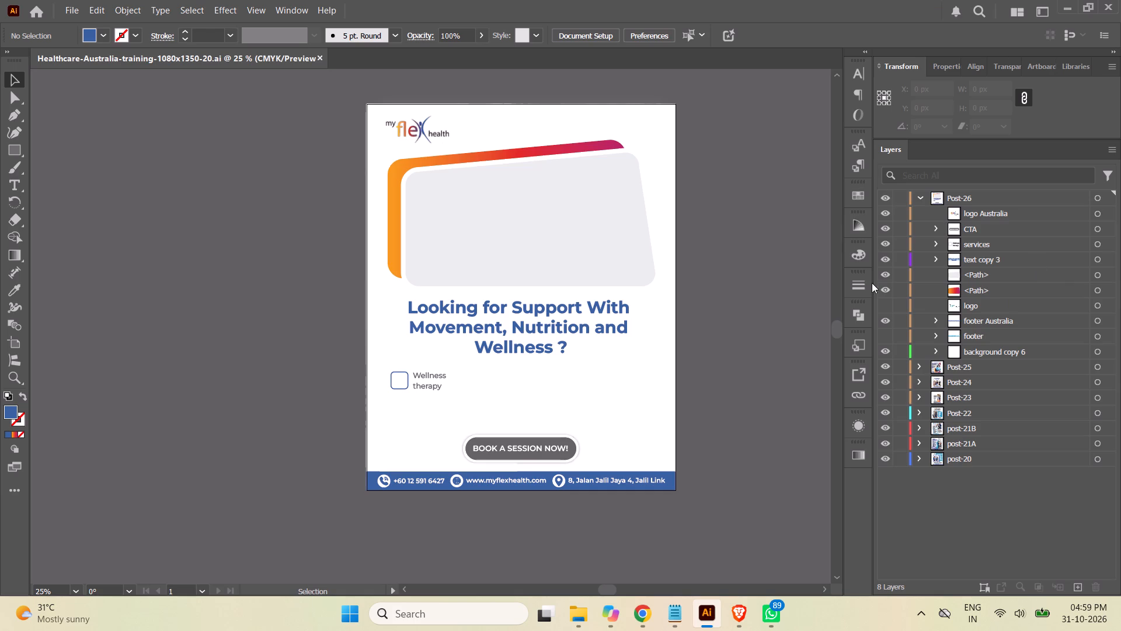
Draw a blue rectangle about 356 × 60 px over the word "Movement," in the heading, inside the heading's text group.
left_click(935, 259)
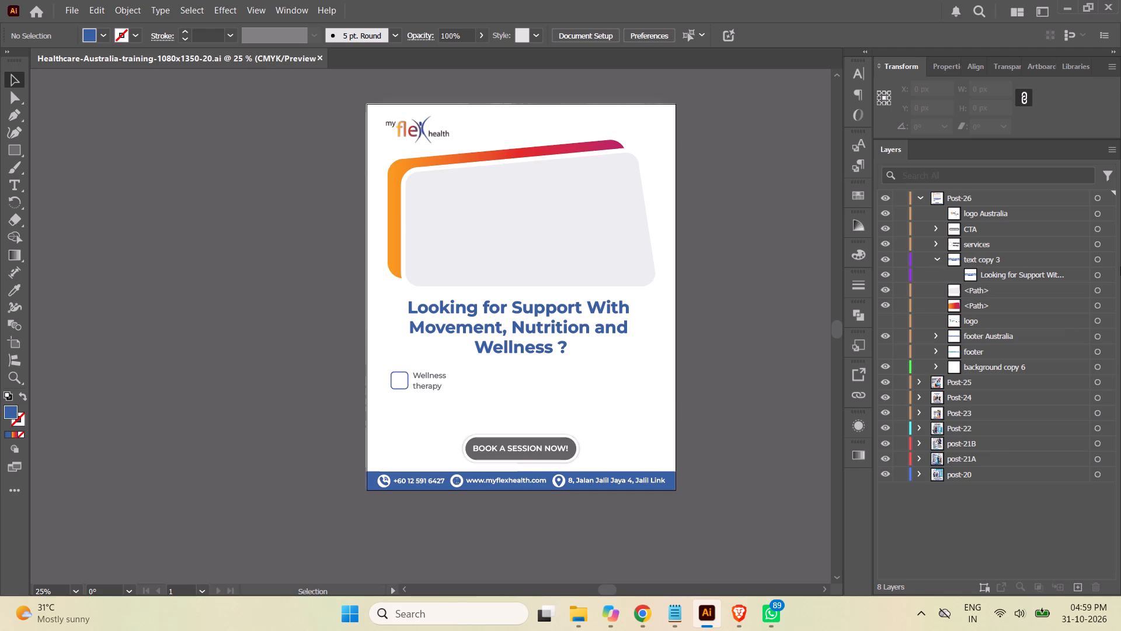
left_click(1095, 278)
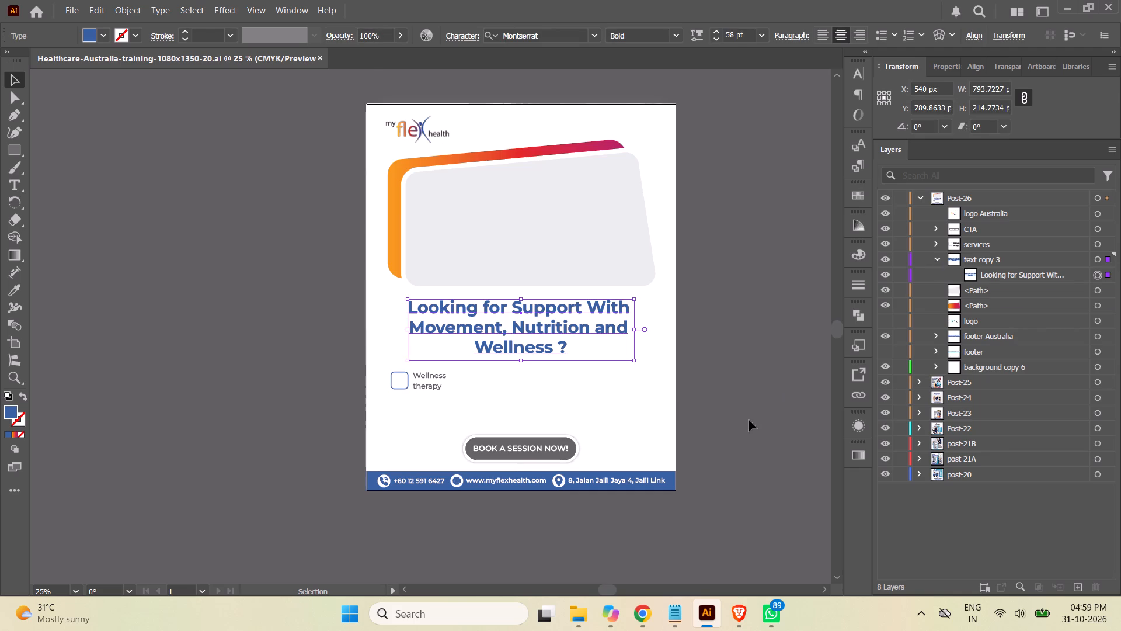
key("ctrl+equal")
key("ctrl+equal")
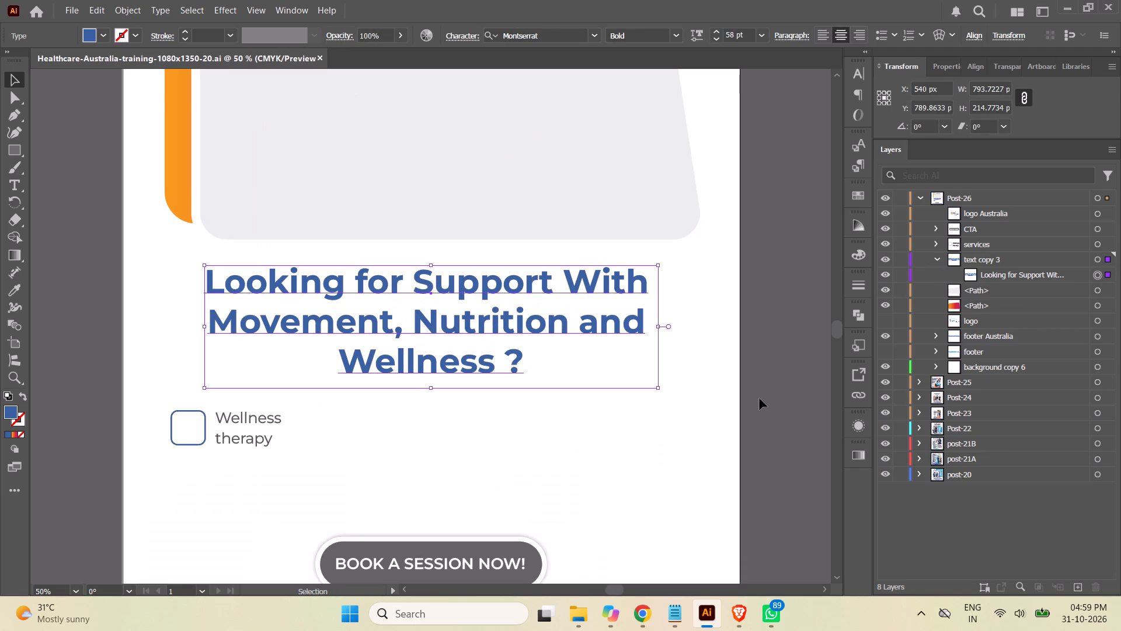
left_click(18, 148)
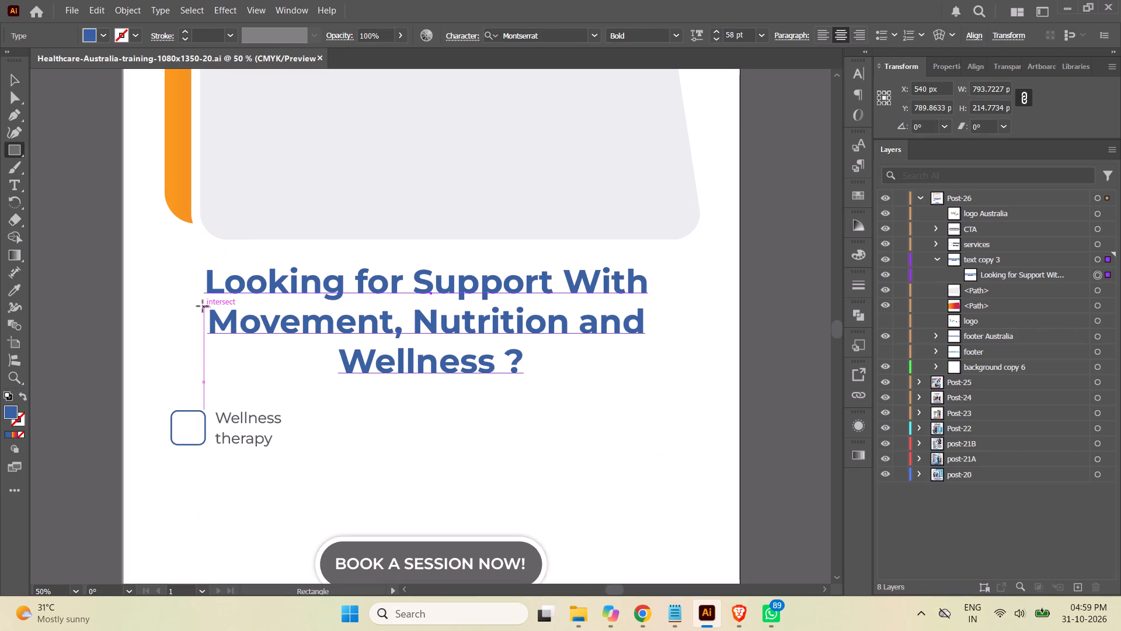
left_click_drag(203, 306, 257, 330)
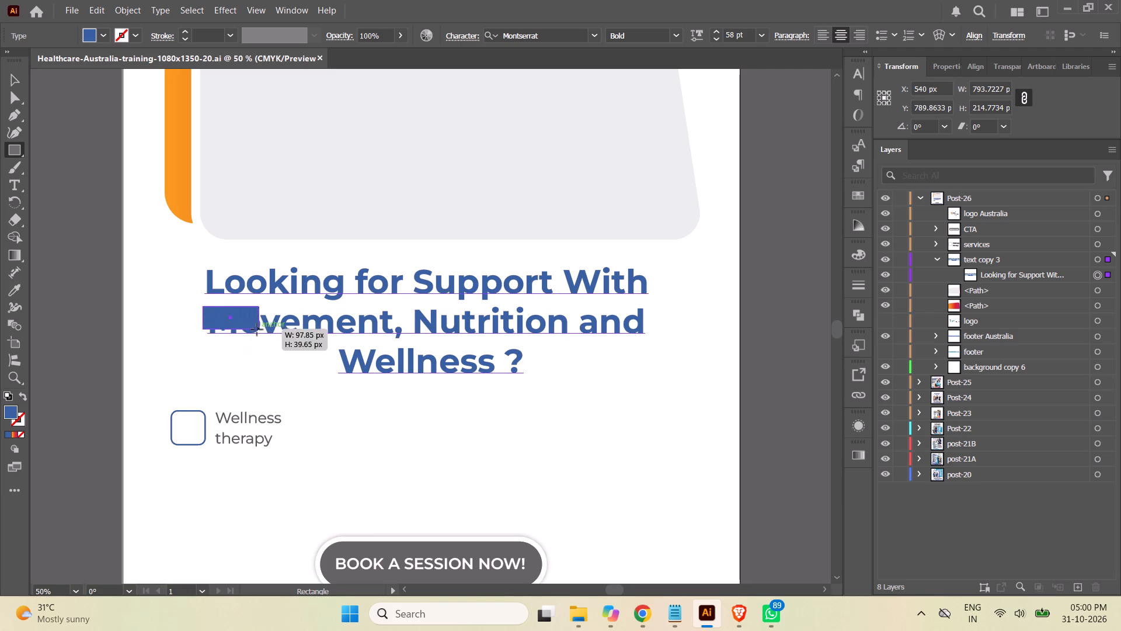
left_click_drag(257, 330, 319, 333)
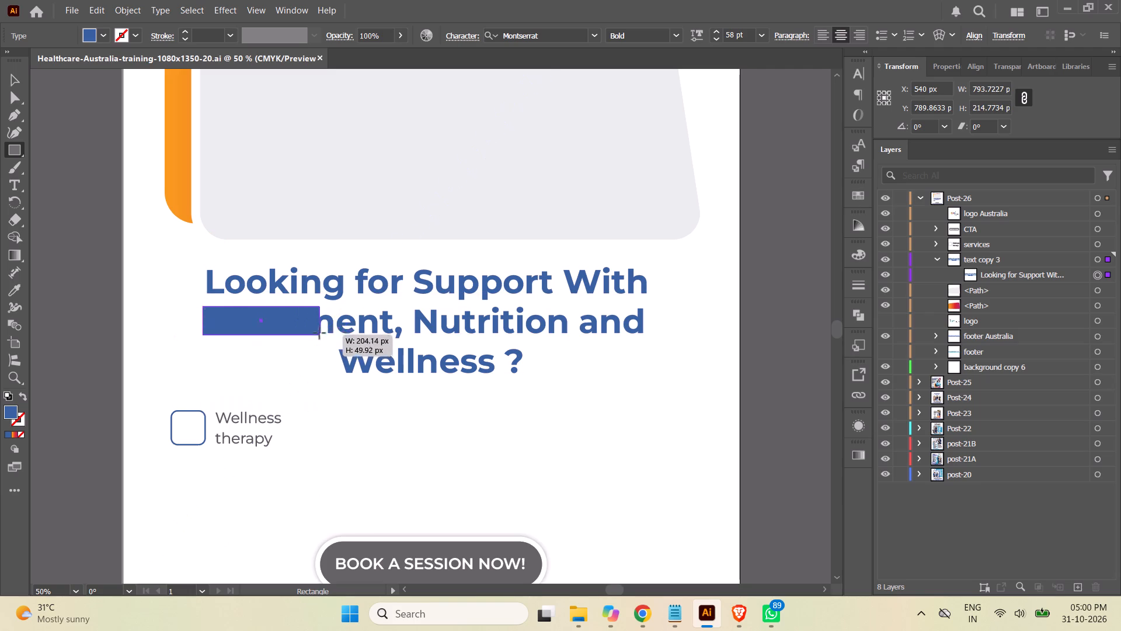
left_click_drag(319, 333, 405, 338)
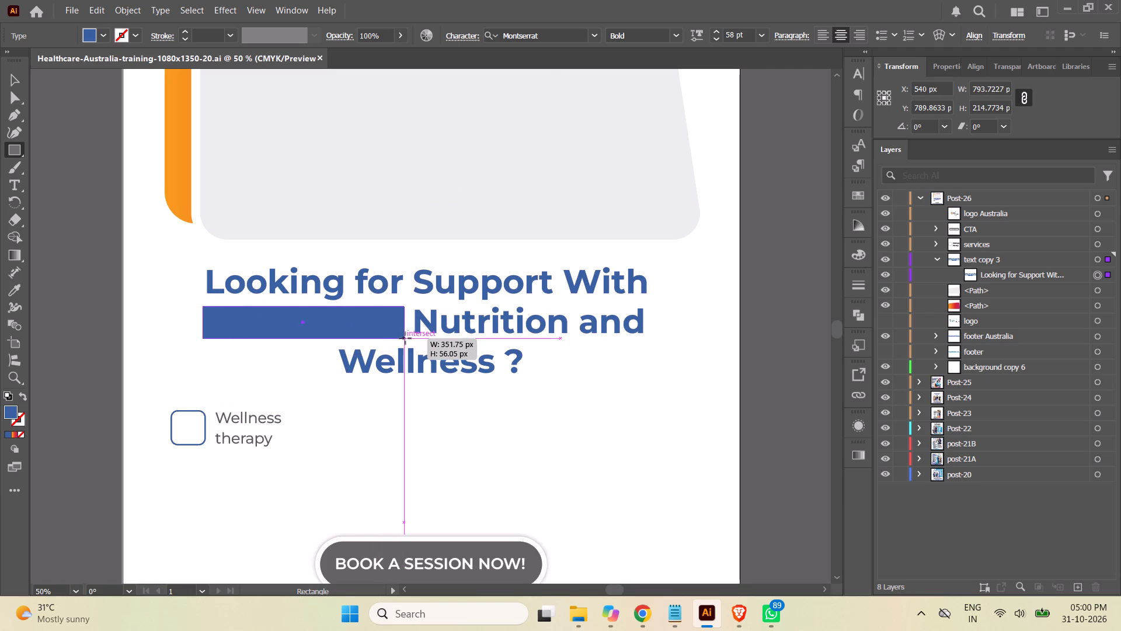
left_click_drag(405, 338, 406, 341)
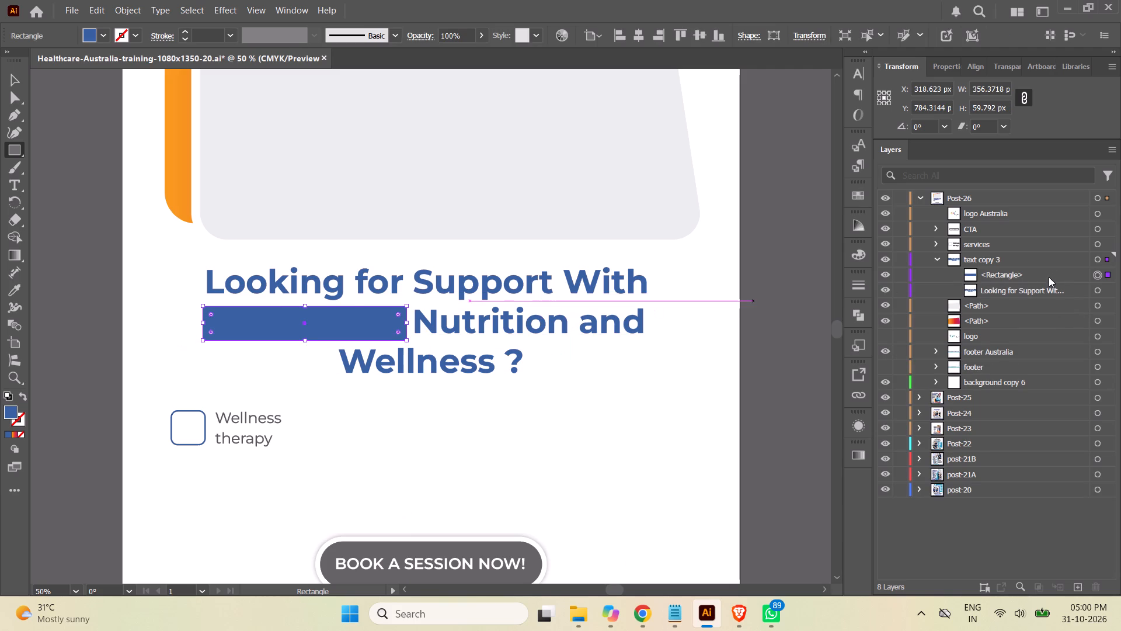
Move the new rectangle below the heading text in the layer order.
left_click(1048, 275)
left_click_drag(1042, 275, 1044, 298)
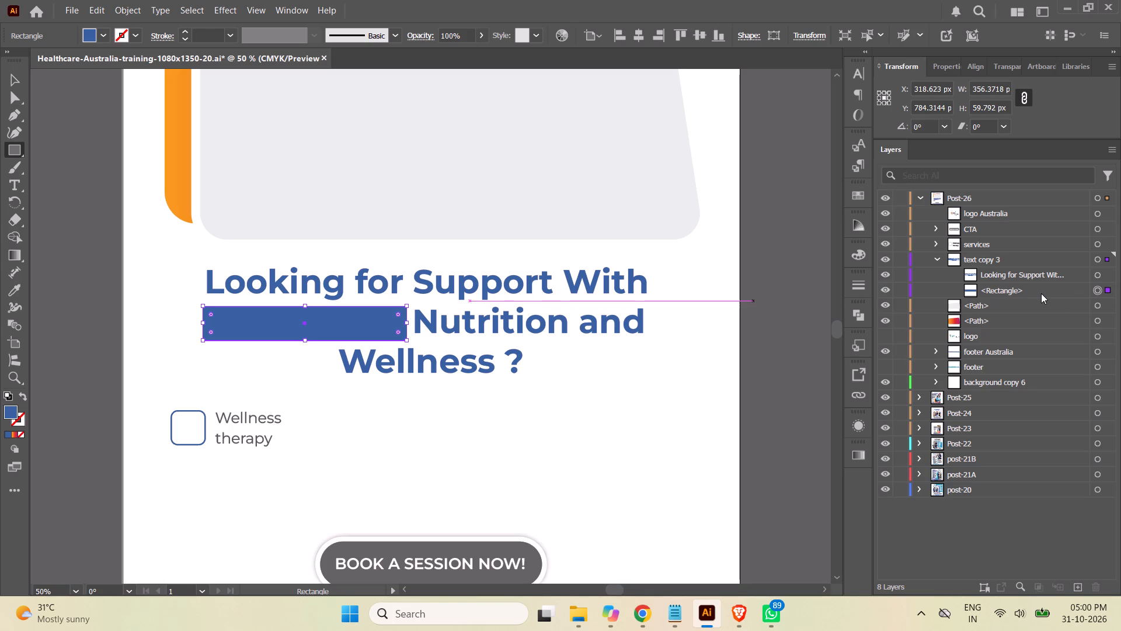
Duplicate the rectangle, move the copy horizontally over "Nutrition" and narrow it to about 290 px wide.
left_click(1041, 293)
left_click_drag(1036, 292, 1074, 587)
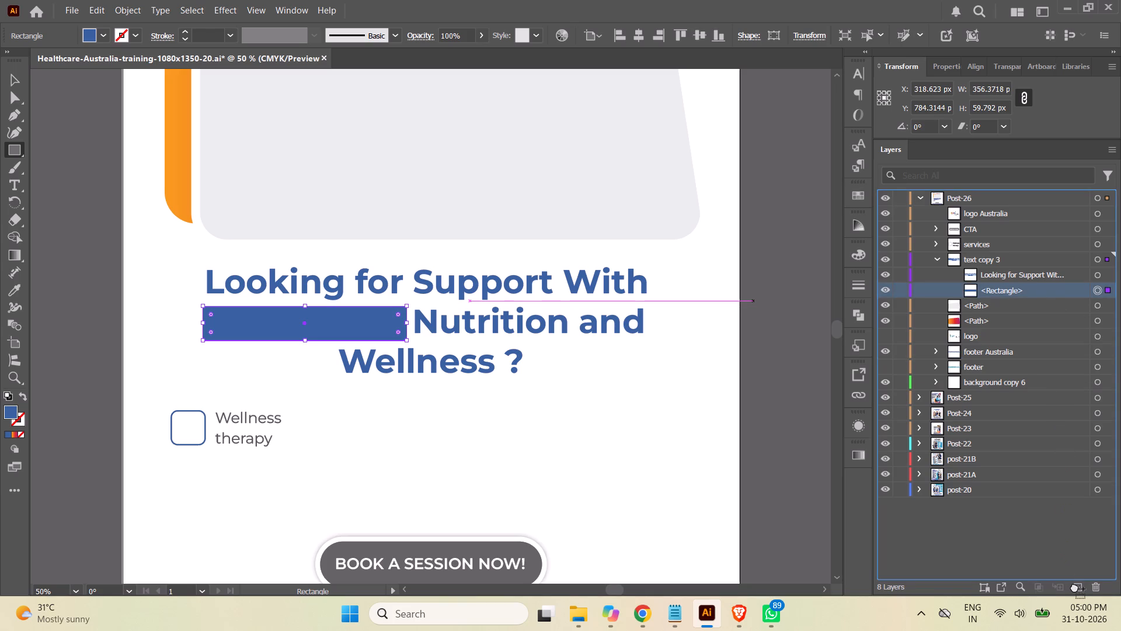
left_click_drag(1074, 587, 1077, 587)
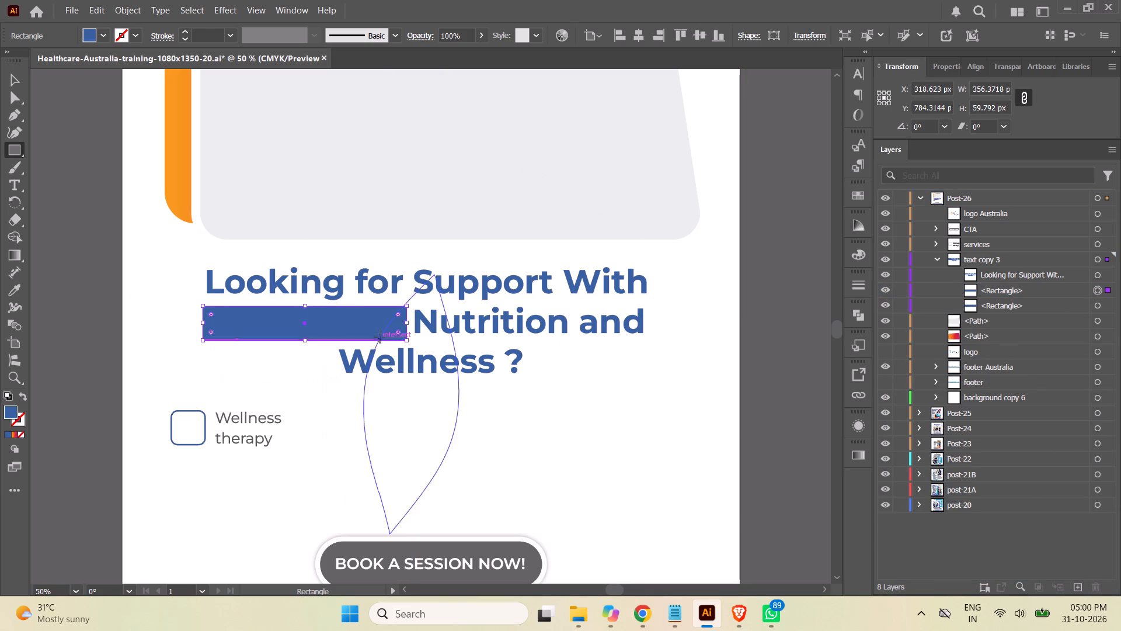
left_click(10, 77)
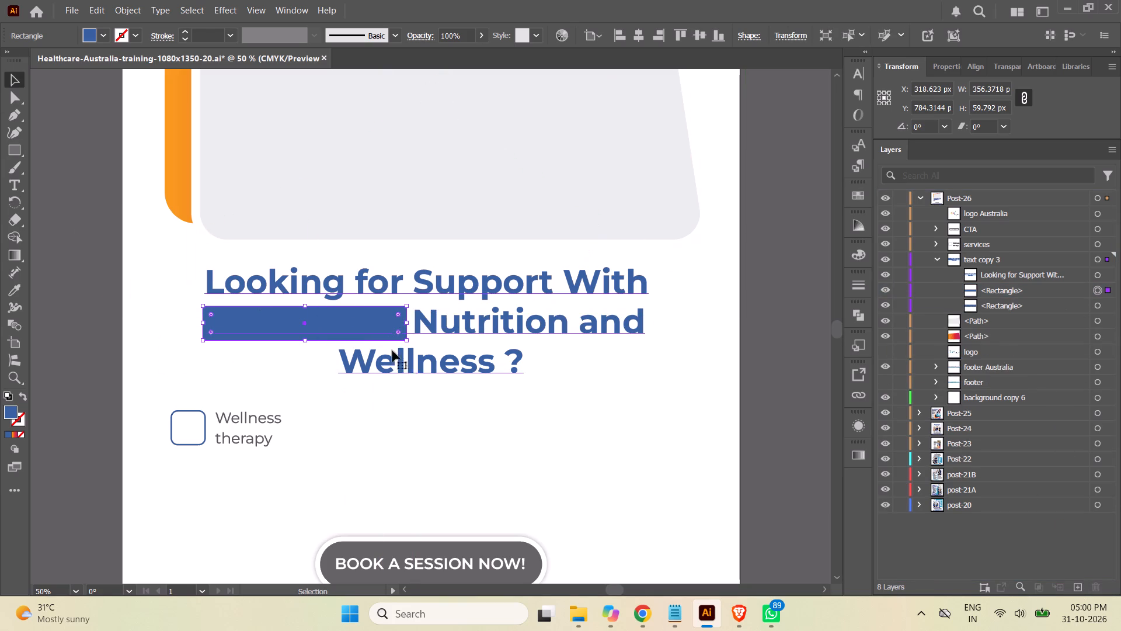
left_click_drag(379, 340, 544, 339)
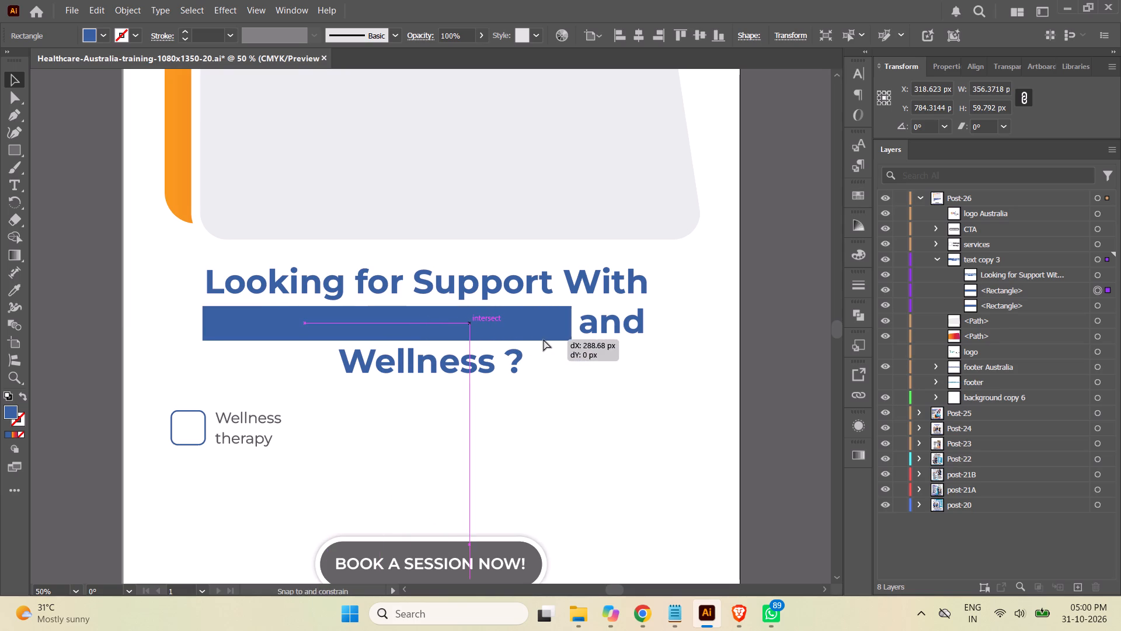
left_click_drag(544, 339, 549, 339)
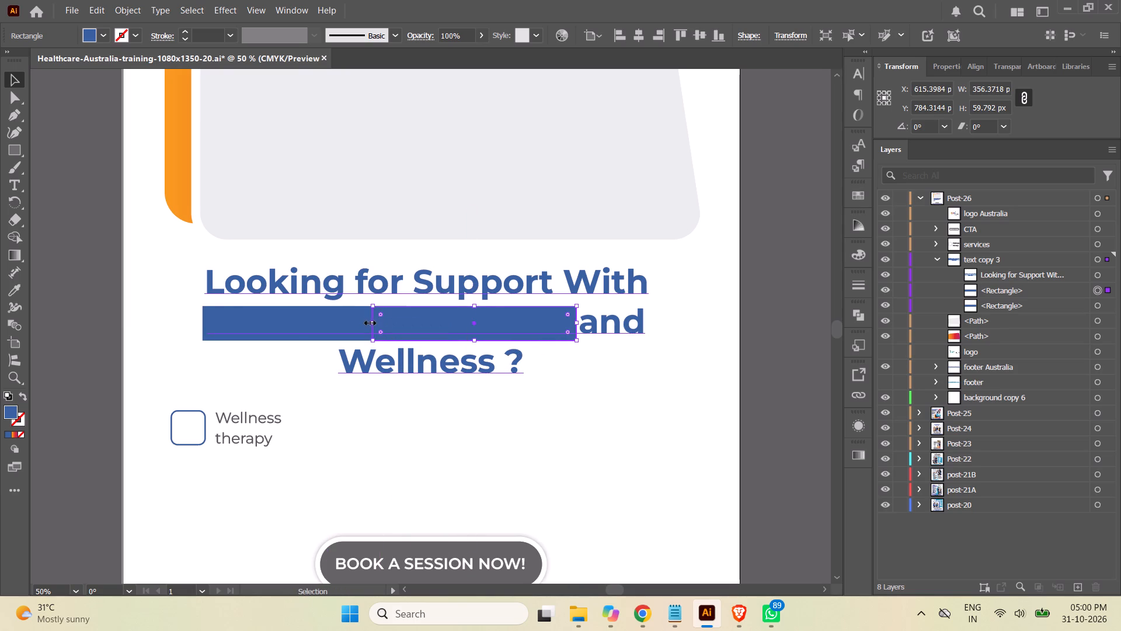
left_click_drag(371, 321, 412, 322)
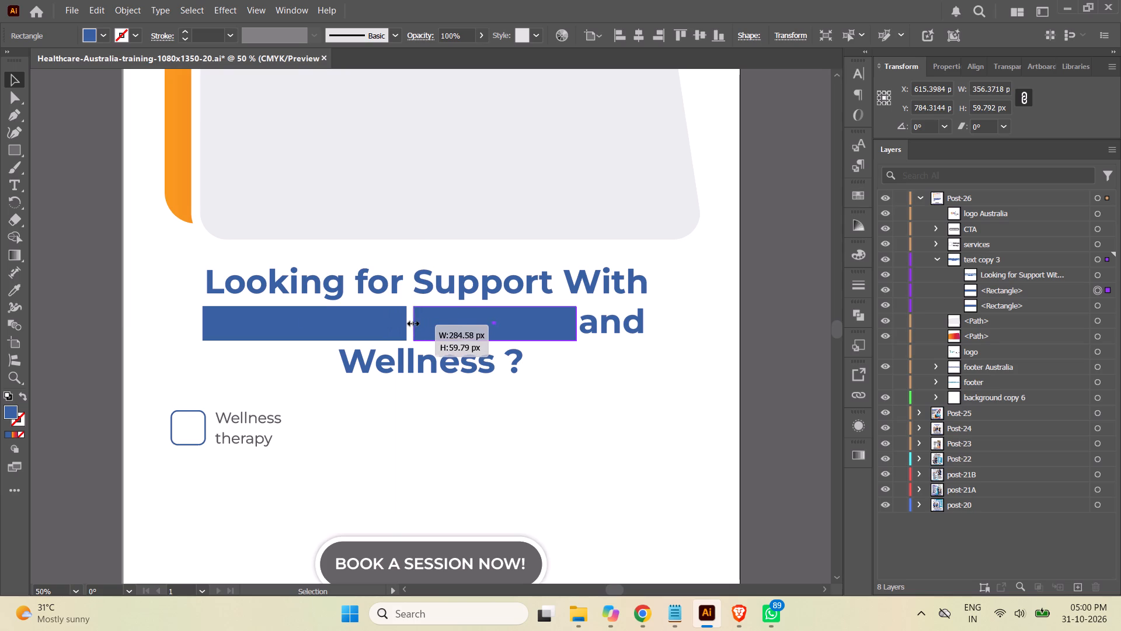
left_click_drag(412, 322, 410, 322)
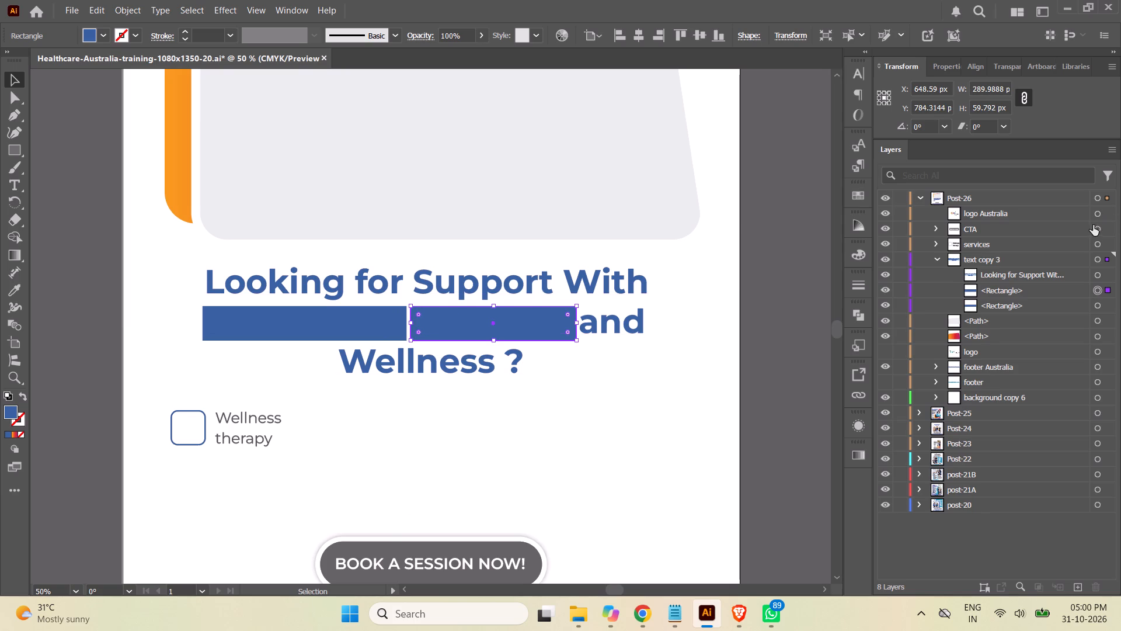
Duplicate the "Nutrition" rectangle and move the copy over "Wellness" in the heading's third line, at about X 512, Y 850 px.
left_click(1033, 292)
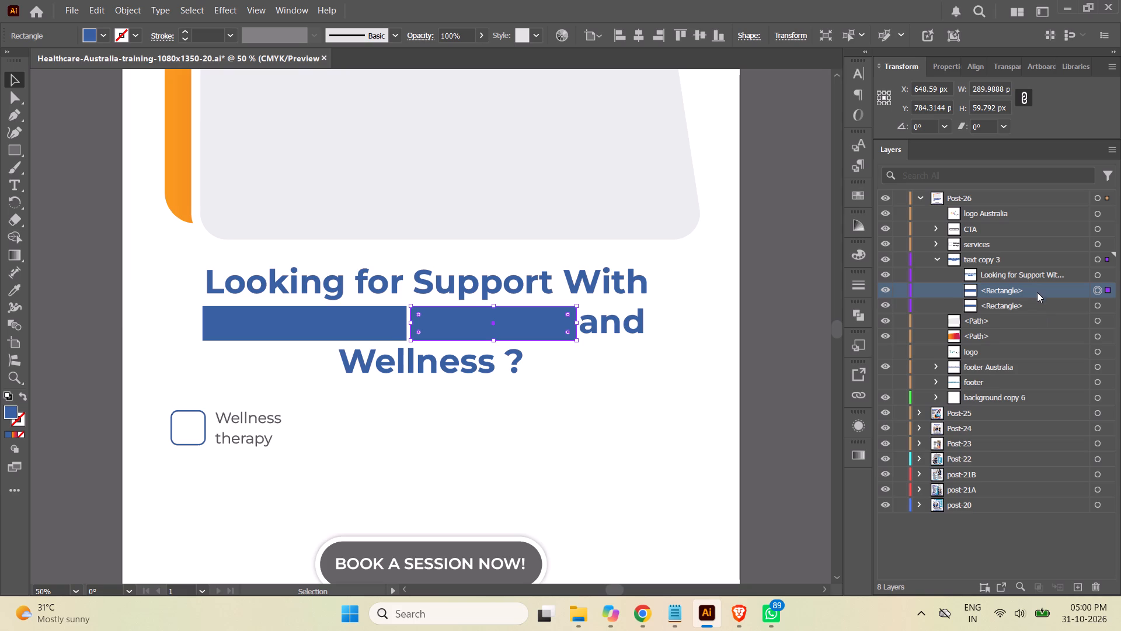
left_click_drag(1037, 293, 1081, 587)
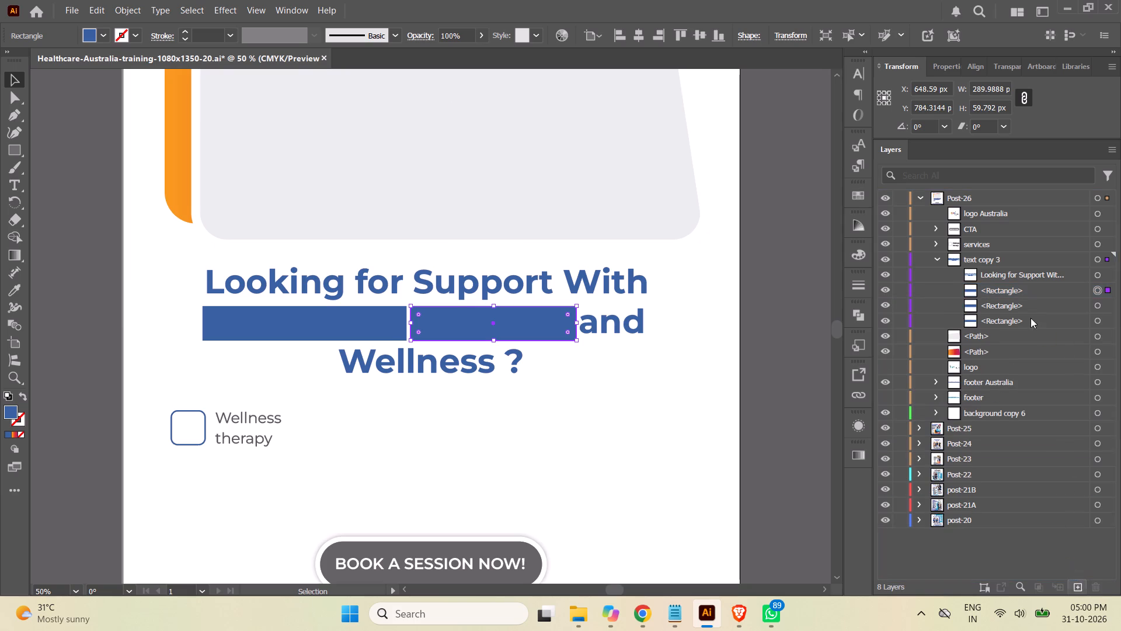
left_click_drag(530, 330, 492, 376)
key("ctrl+z")
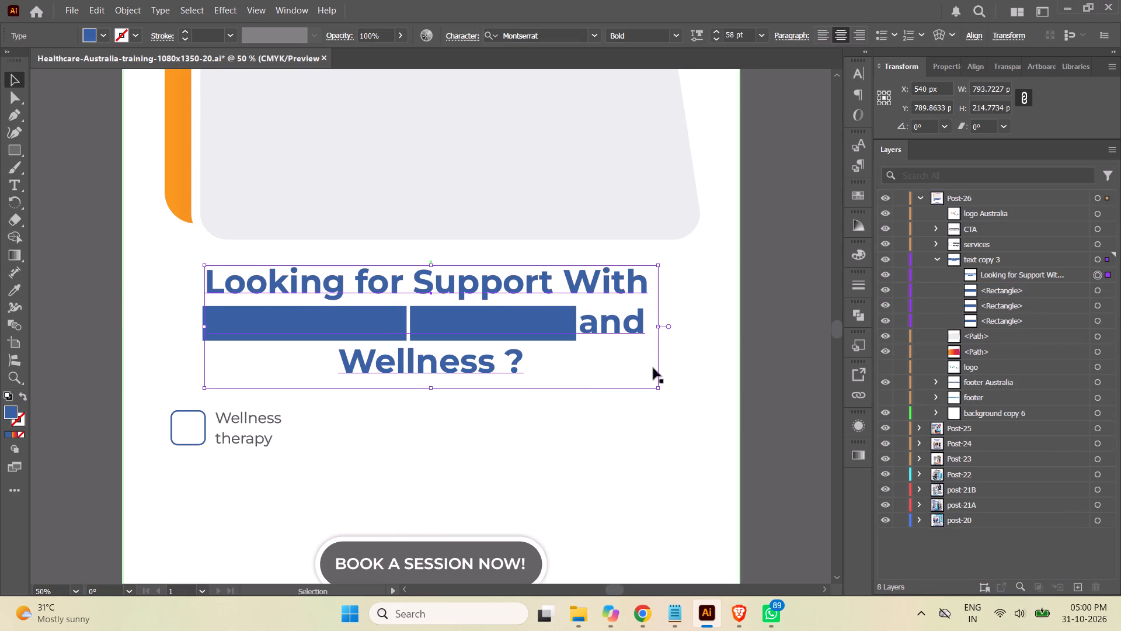
left_click(1098, 290)
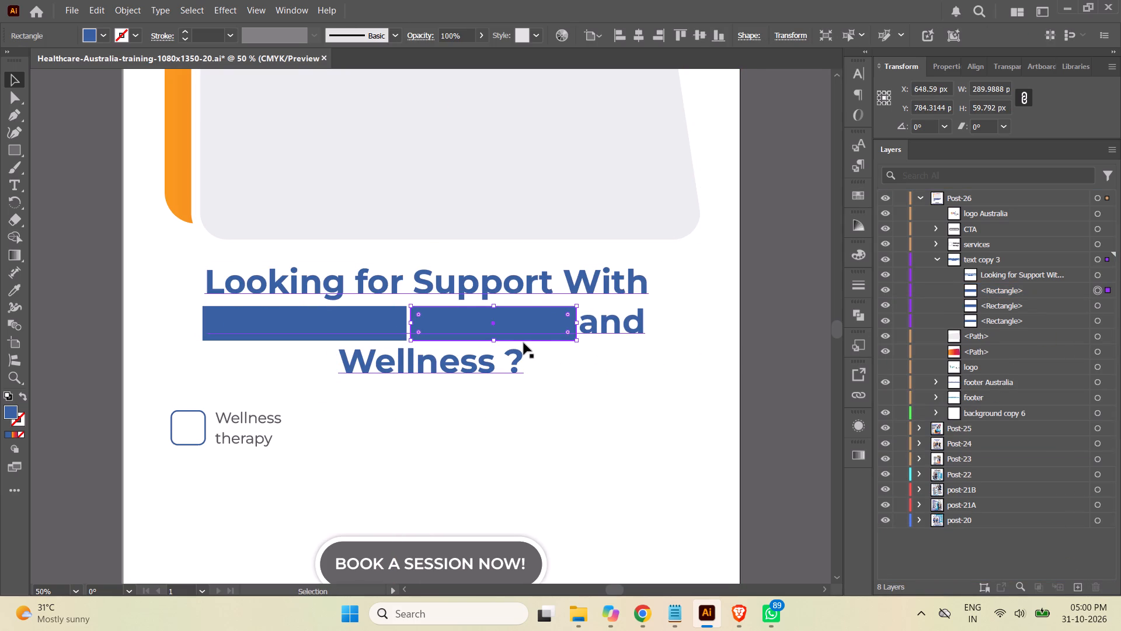
left_click_drag(524, 342, 447, 387)
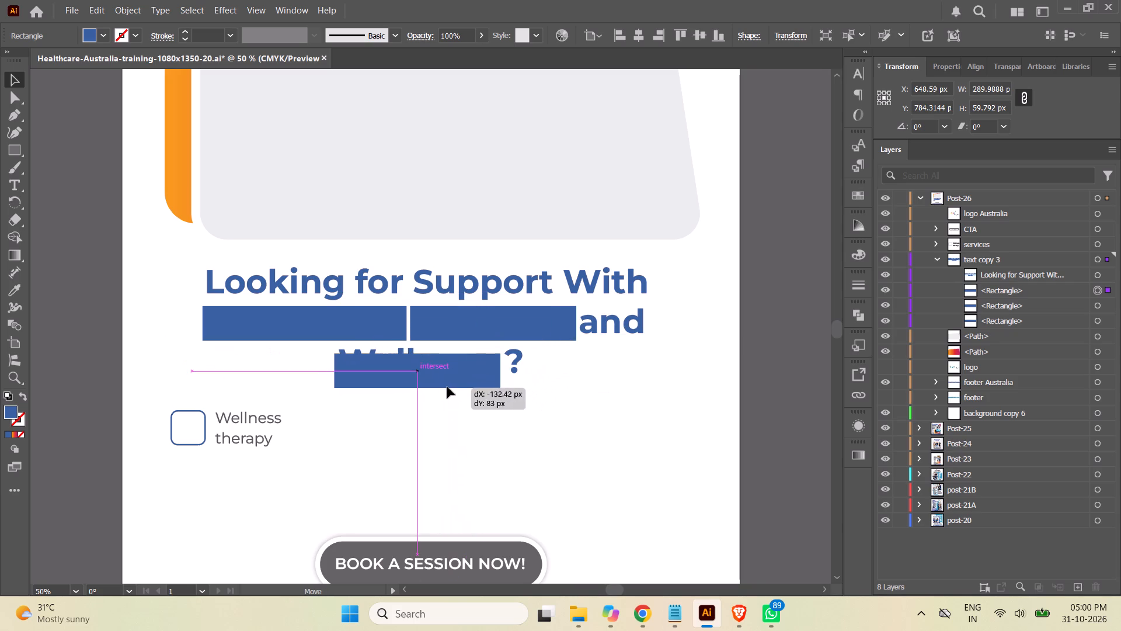
left_click_drag(447, 387, 445, 378)
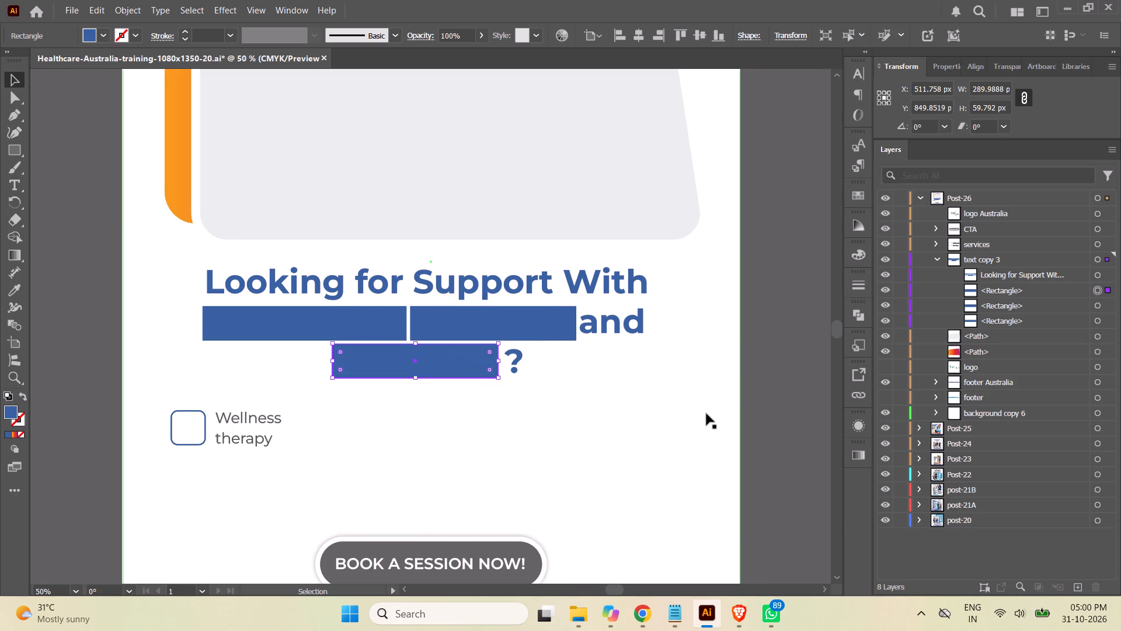
Recolor the heading word "Movement," to white (ffffff), sampling the color from the artboard background.
left_click(1098, 274)
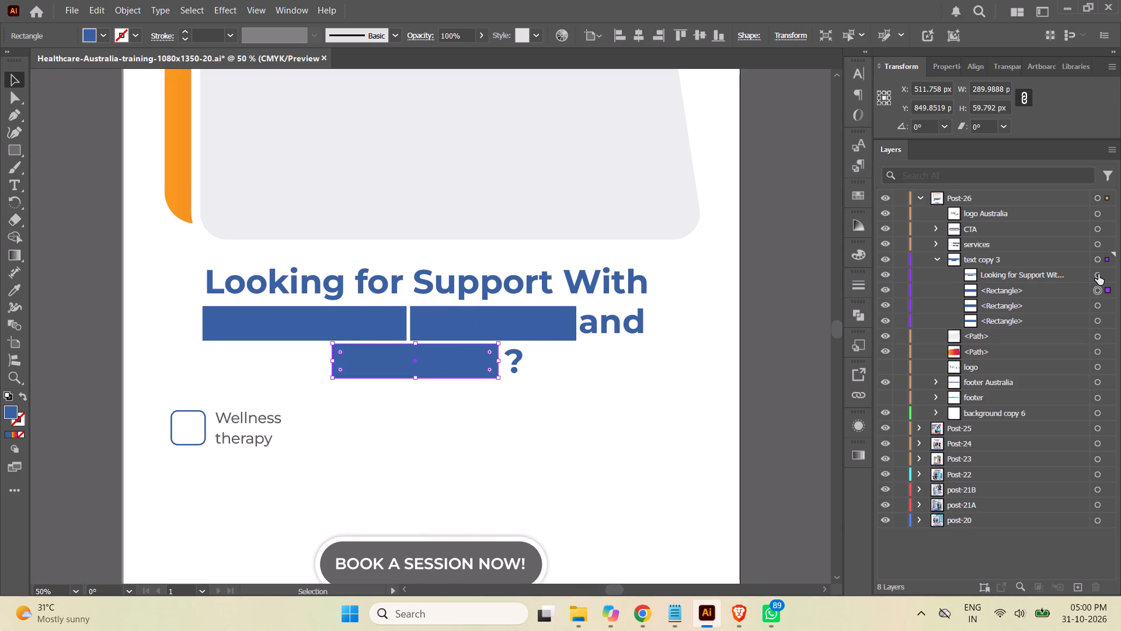
left_click(15, 192)
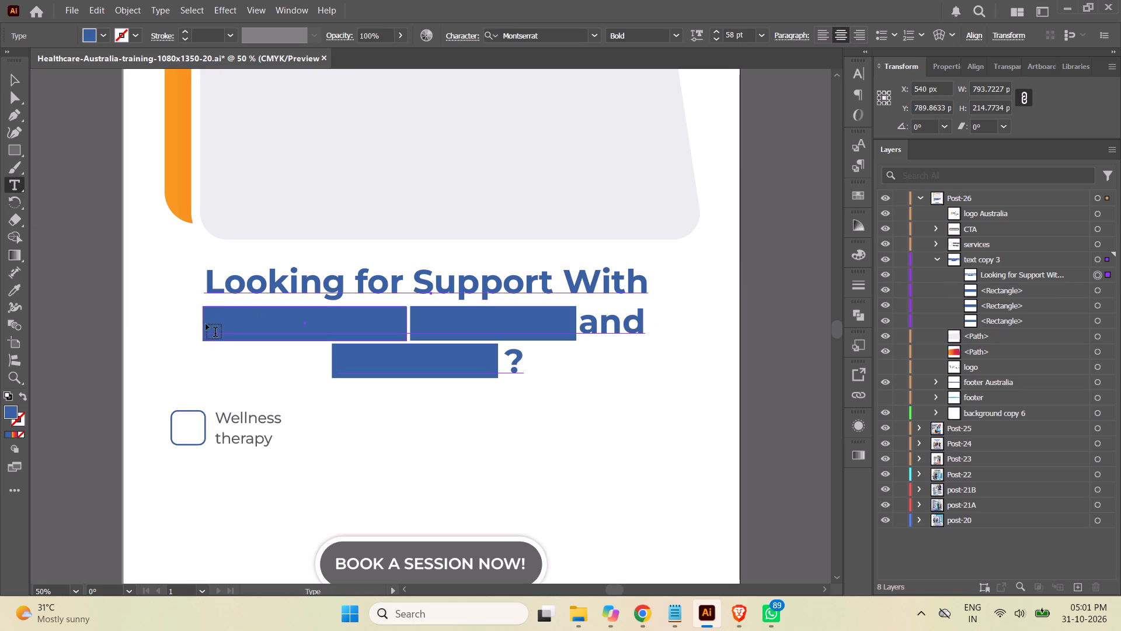
left_click_drag(209, 324, 398, 322)
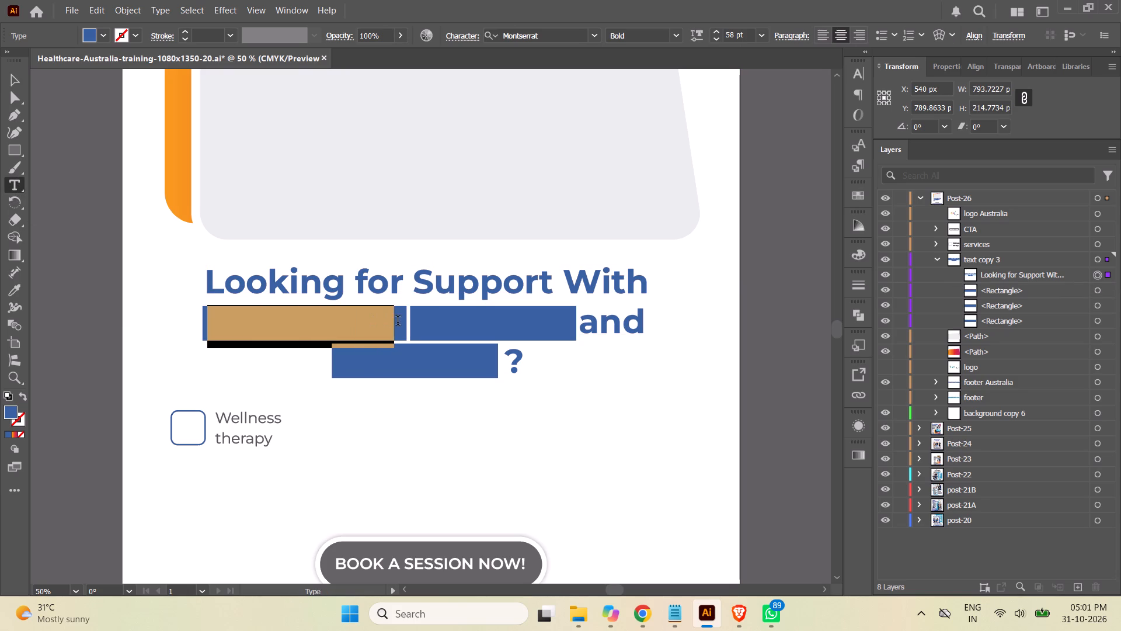
left_click_drag(398, 322, 406, 323)
left_click_drag(406, 323, 409, 325)
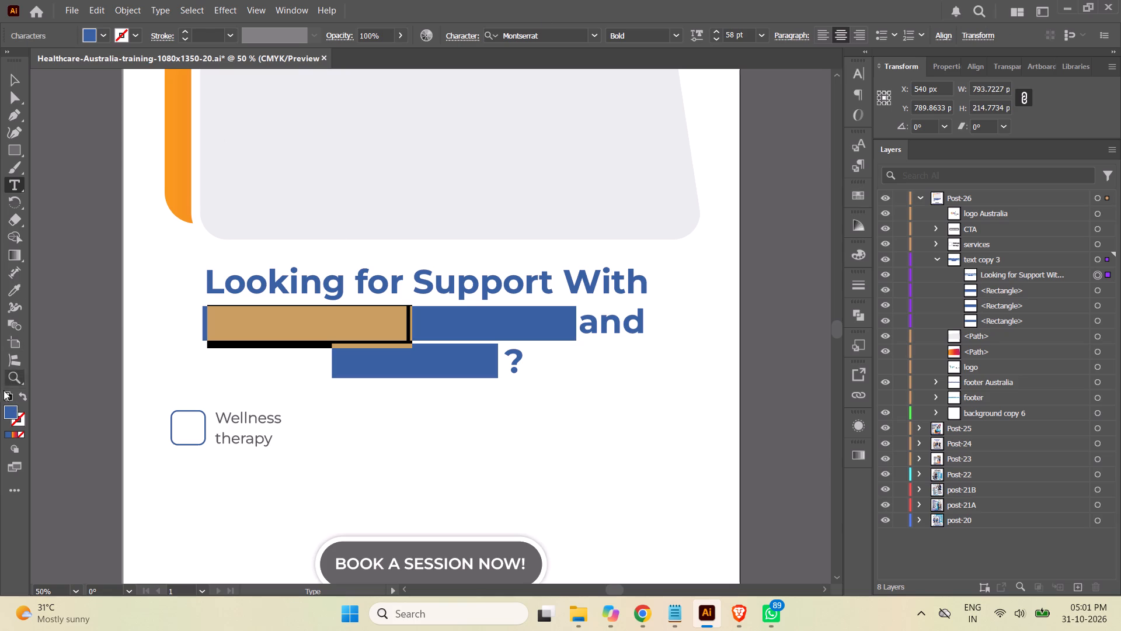
double_click(13, 410)
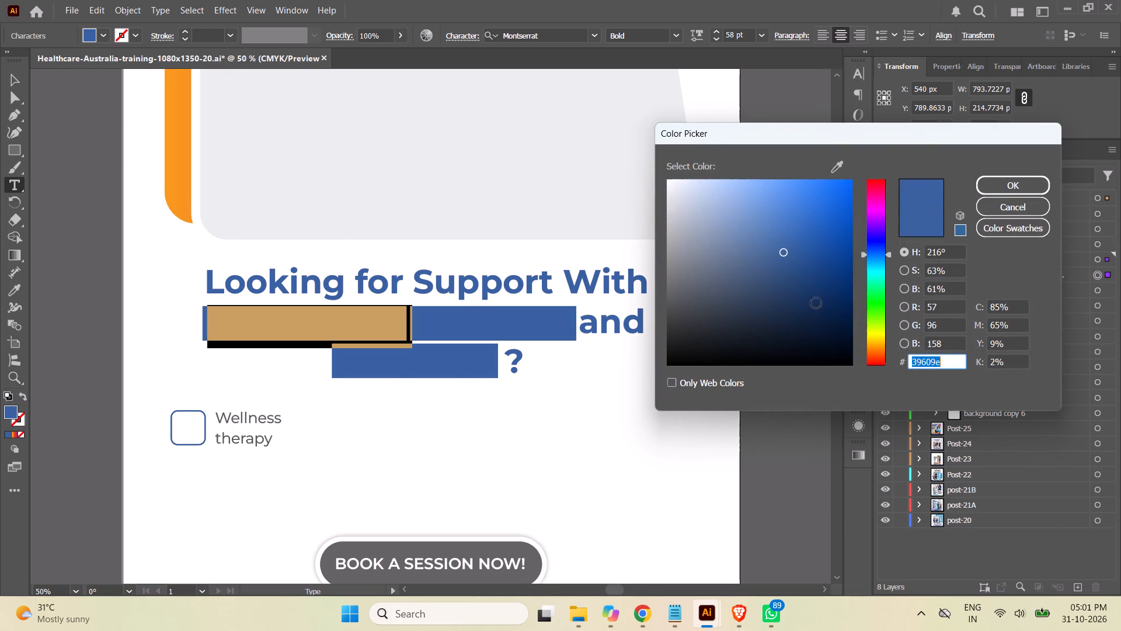
left_click(837, 163)
left_click(466, 459)
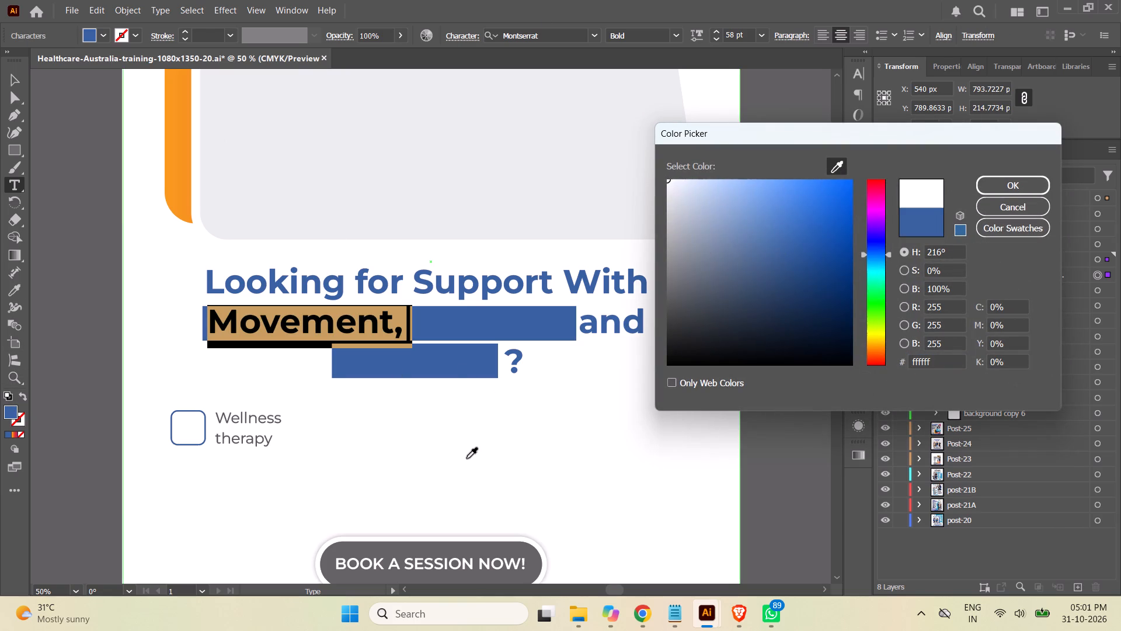
left_click(1016, 184)
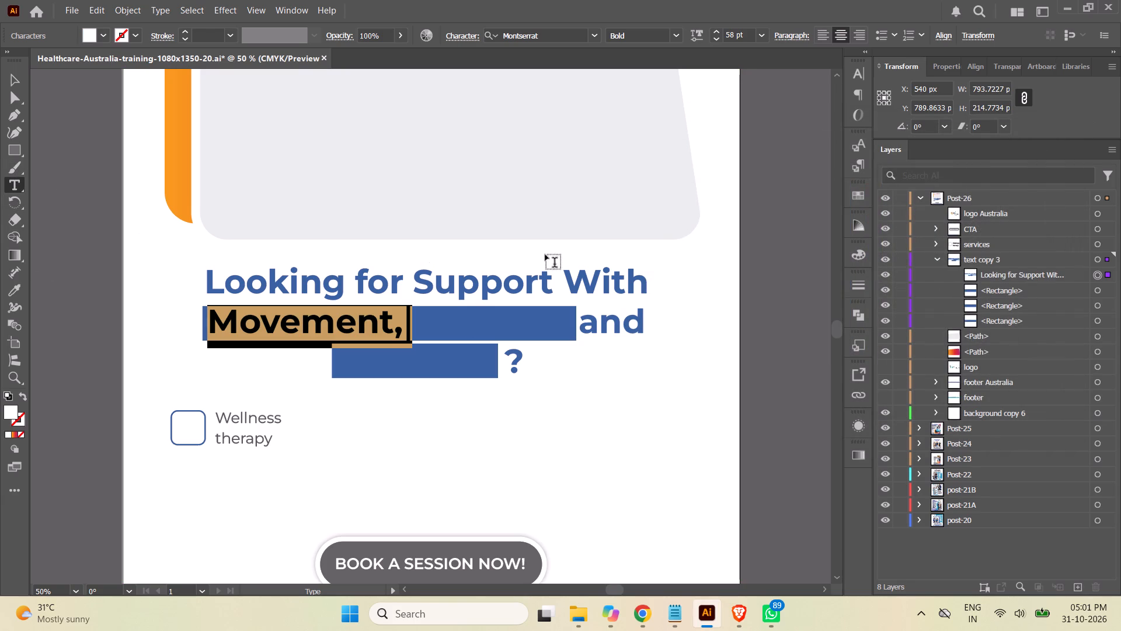
Recolor the heading word "Nutrition" to white by sampling the artboard background with the Eyedropper.
left_click(412, 321)
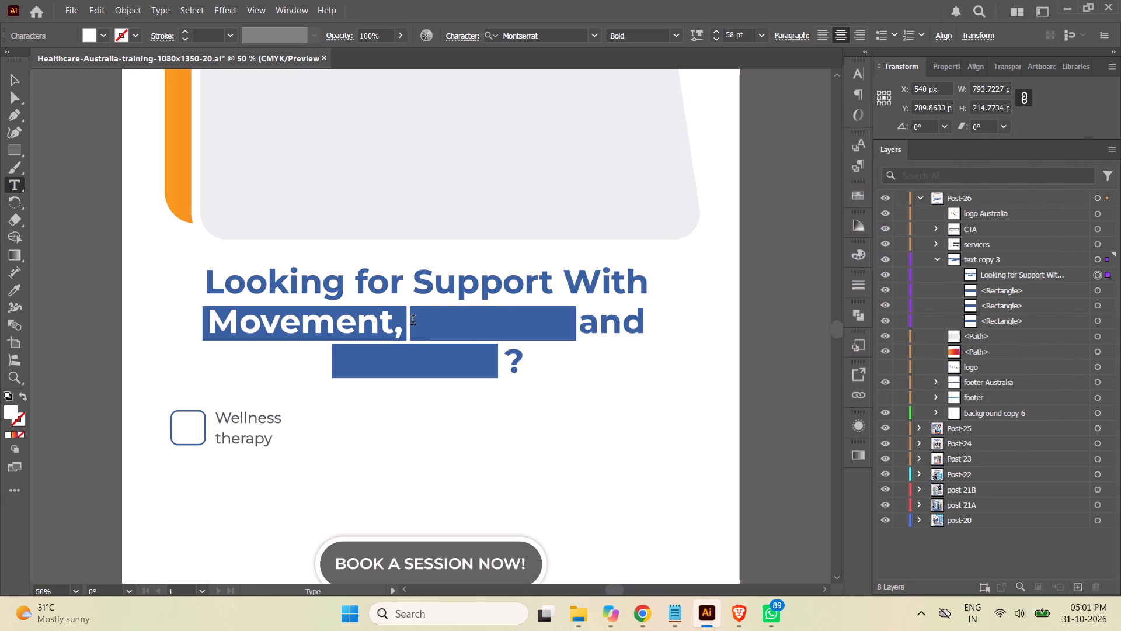
left_click_drag(412, 321, 582, 326)
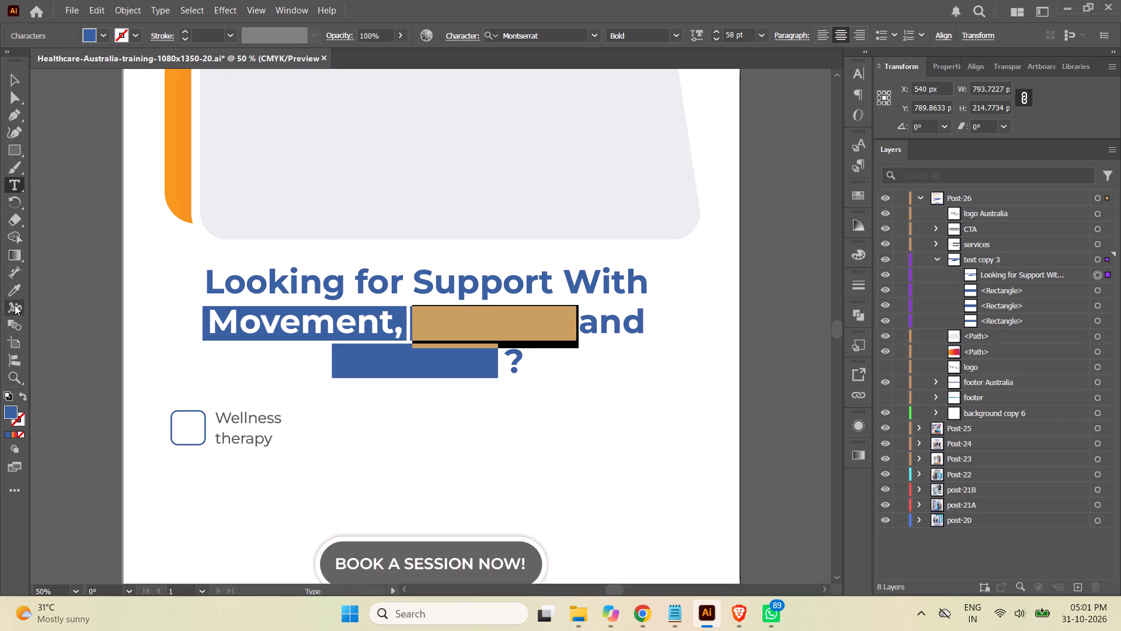
left_click(16, 289)
left_click(312, 431)
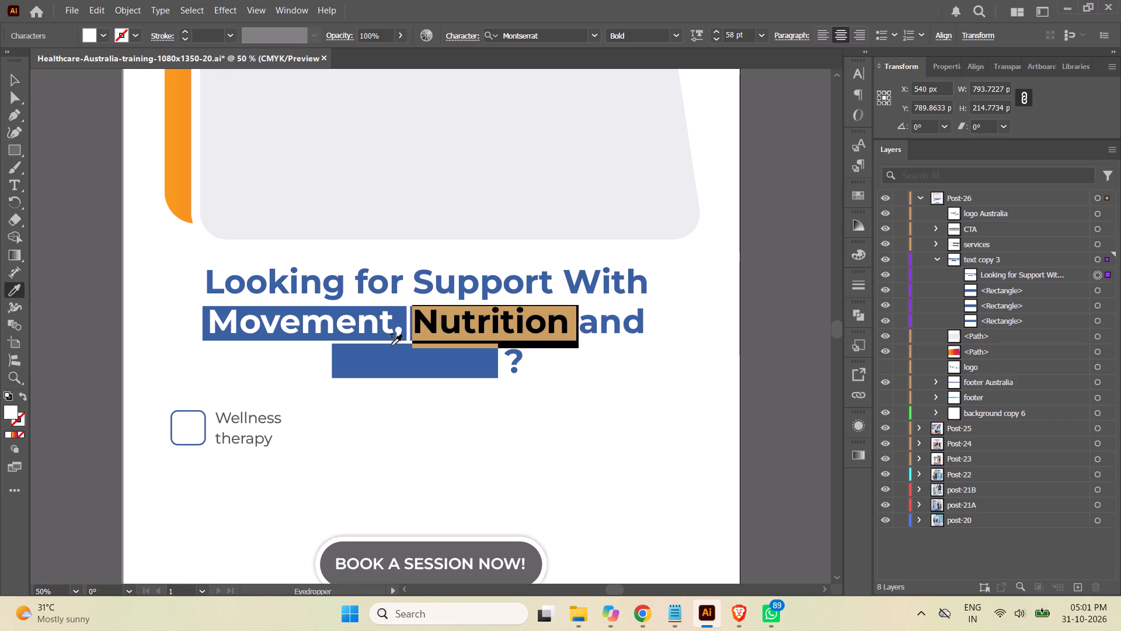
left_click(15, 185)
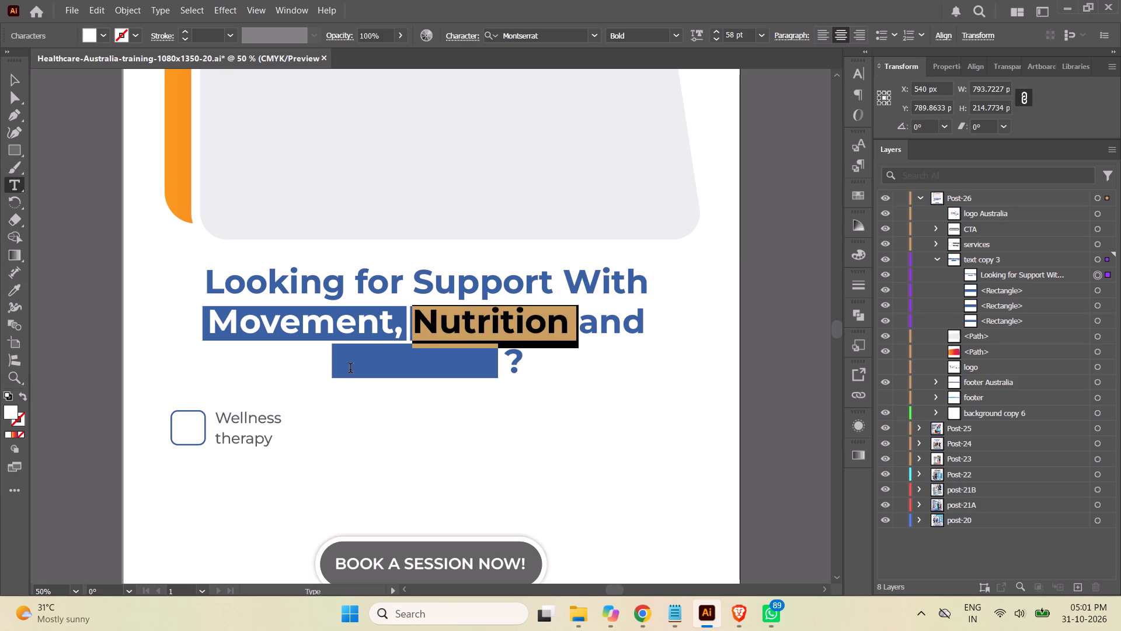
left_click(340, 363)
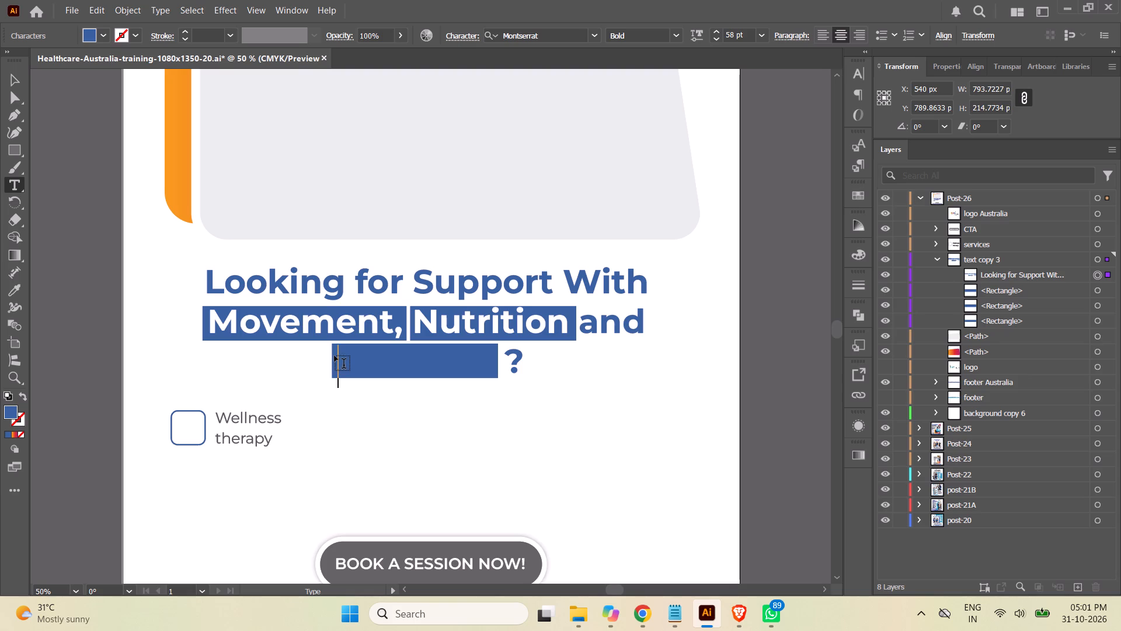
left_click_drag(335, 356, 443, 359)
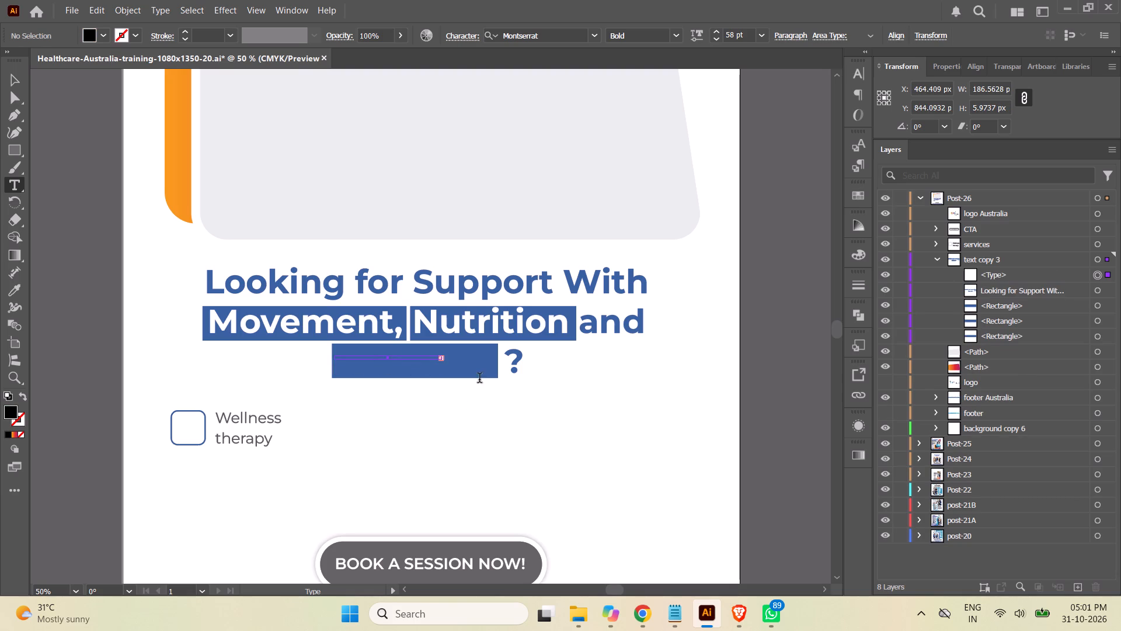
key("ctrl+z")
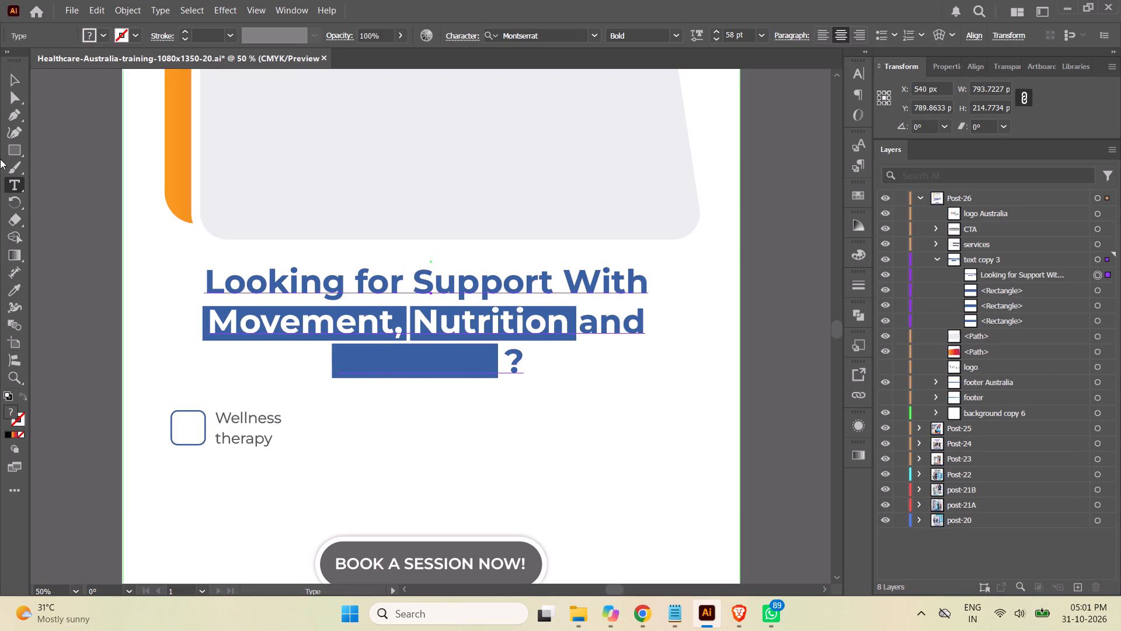
Recolor the heading word "Wellness" to white by sampling the artboard background with the Eyedropper.
left_click(11, 179)
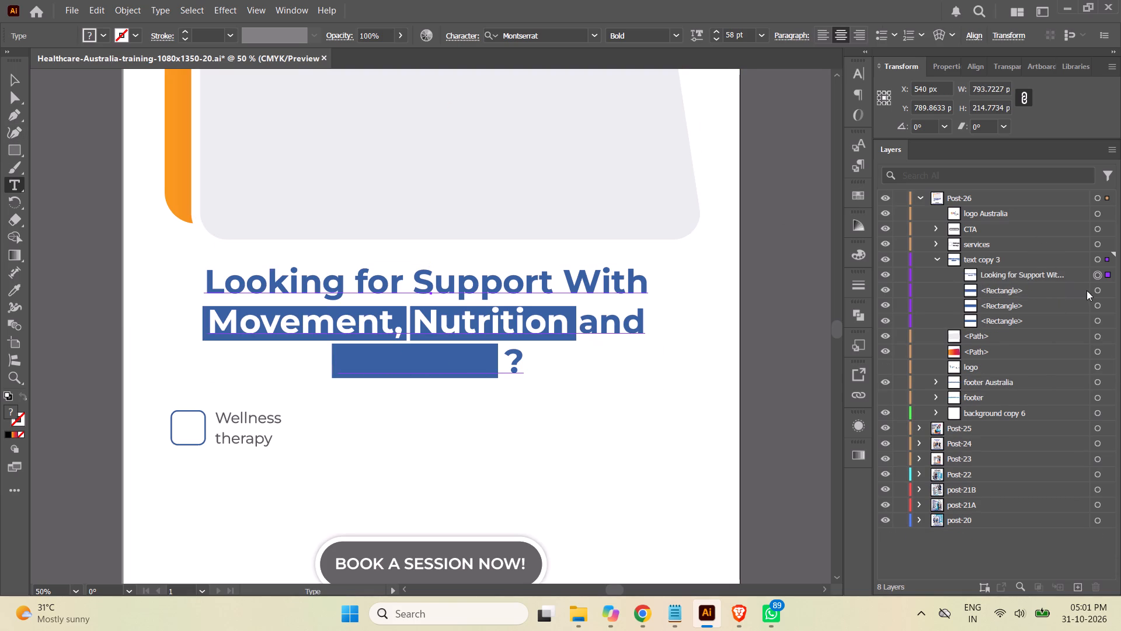
left_click(1096, 275)
left_click_drag(500, 366, 325, 370)
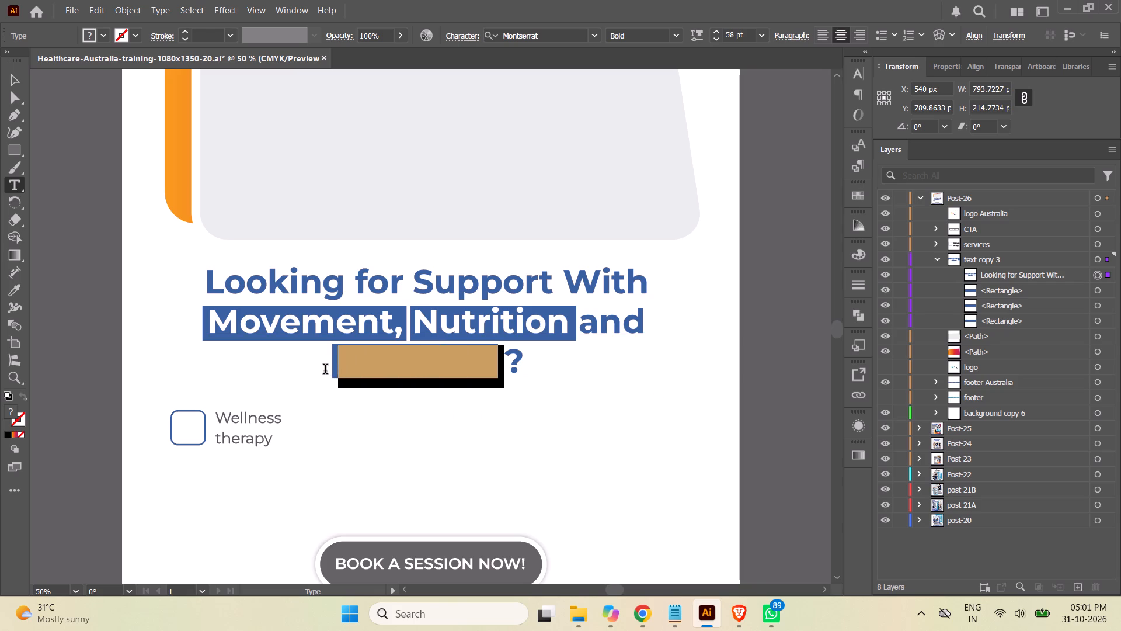
left_click_drag(325, 370, 321, 370)
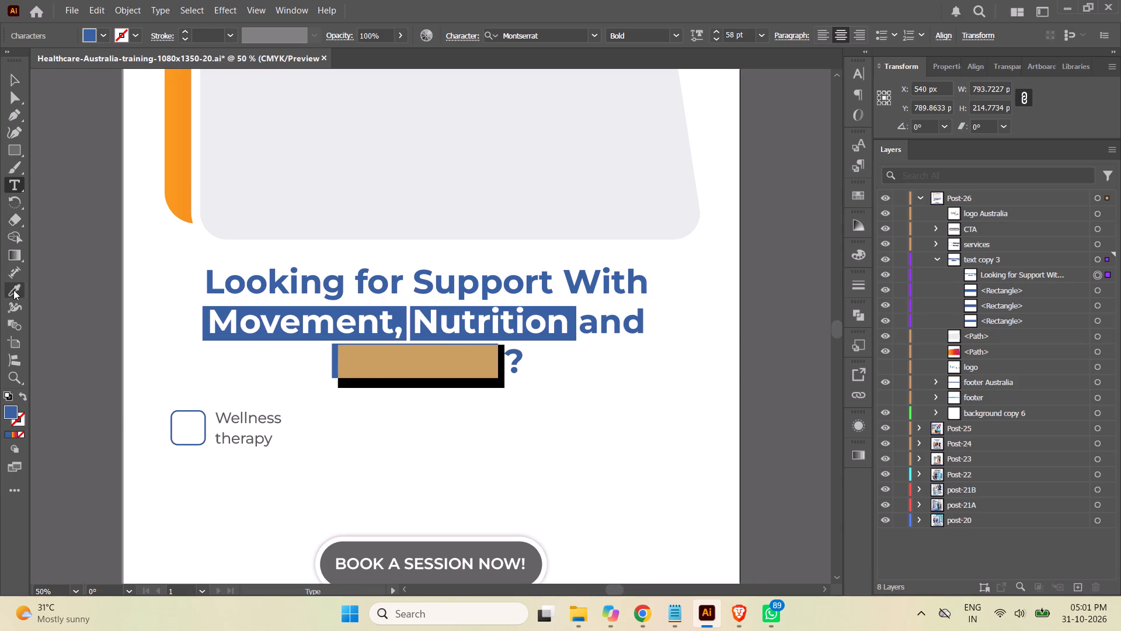
left_click(13, 290)
left_click(336, 463)
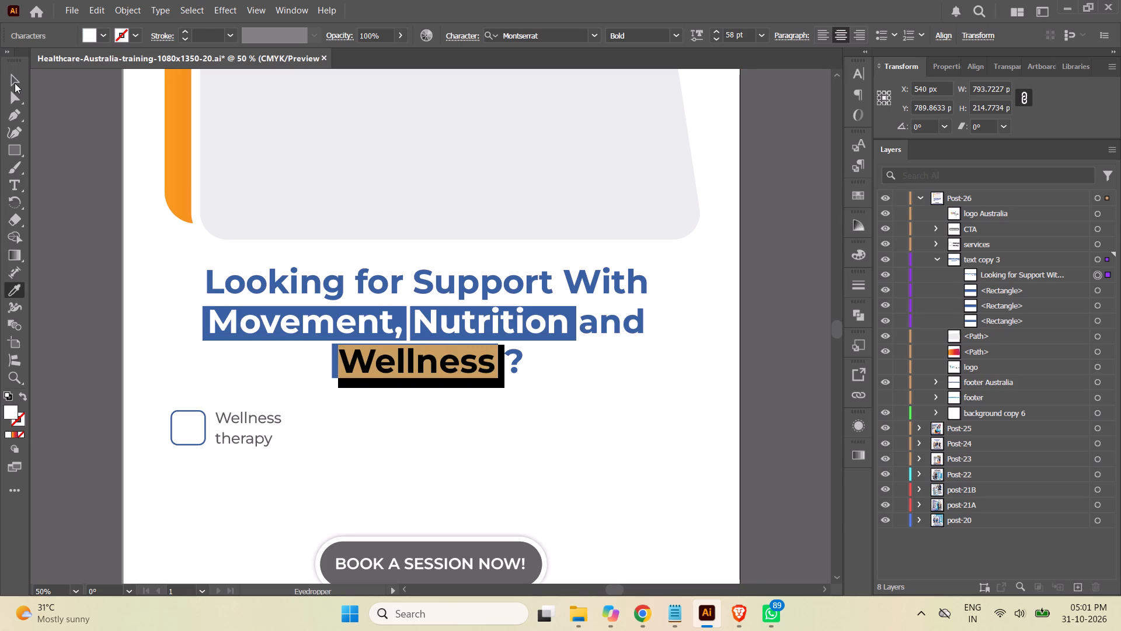
left_click(13, 81)
left_click(88, 266)
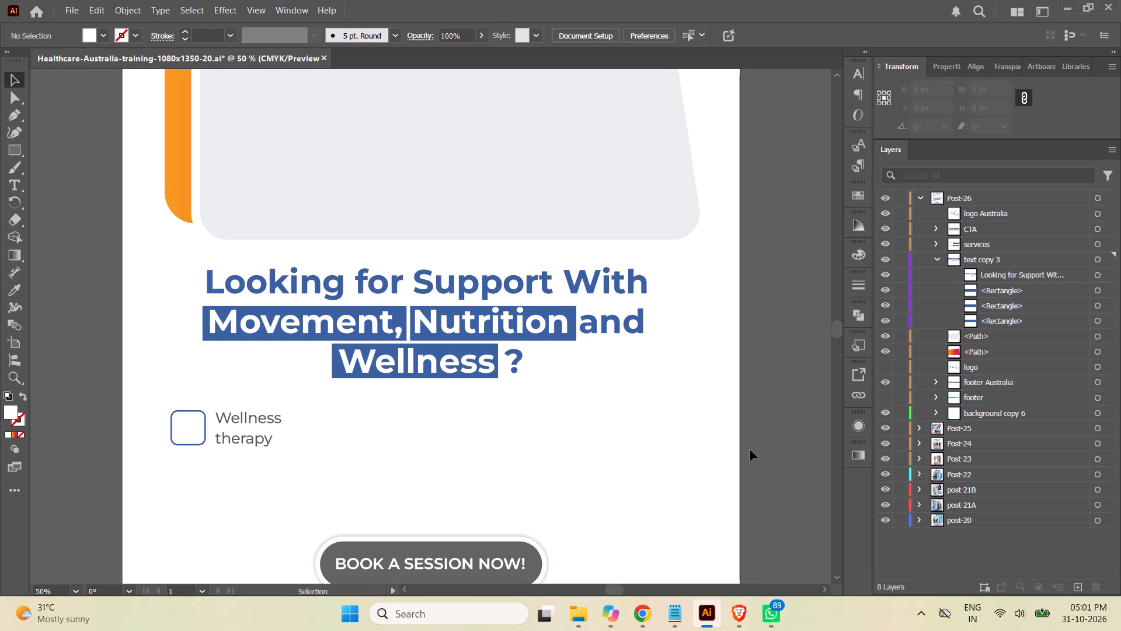
Set the whole "Looking for Support With" heading text in All Caps.
key("ctrl+minus")
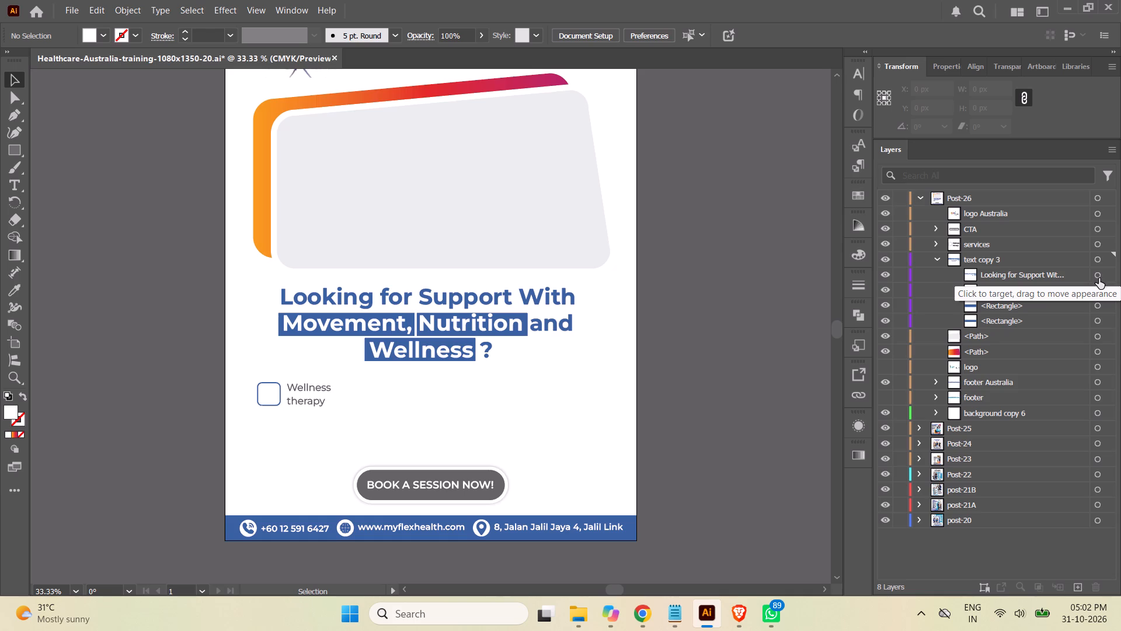
left_click(1097, 277)
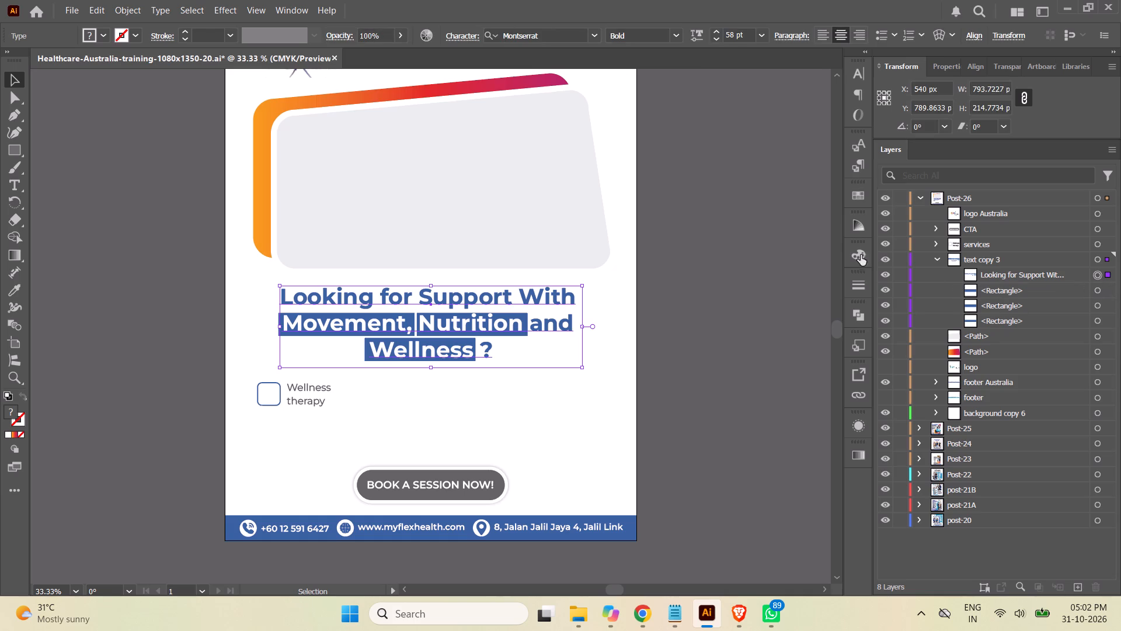
left_click(854, 74)
left_click(685, 219)
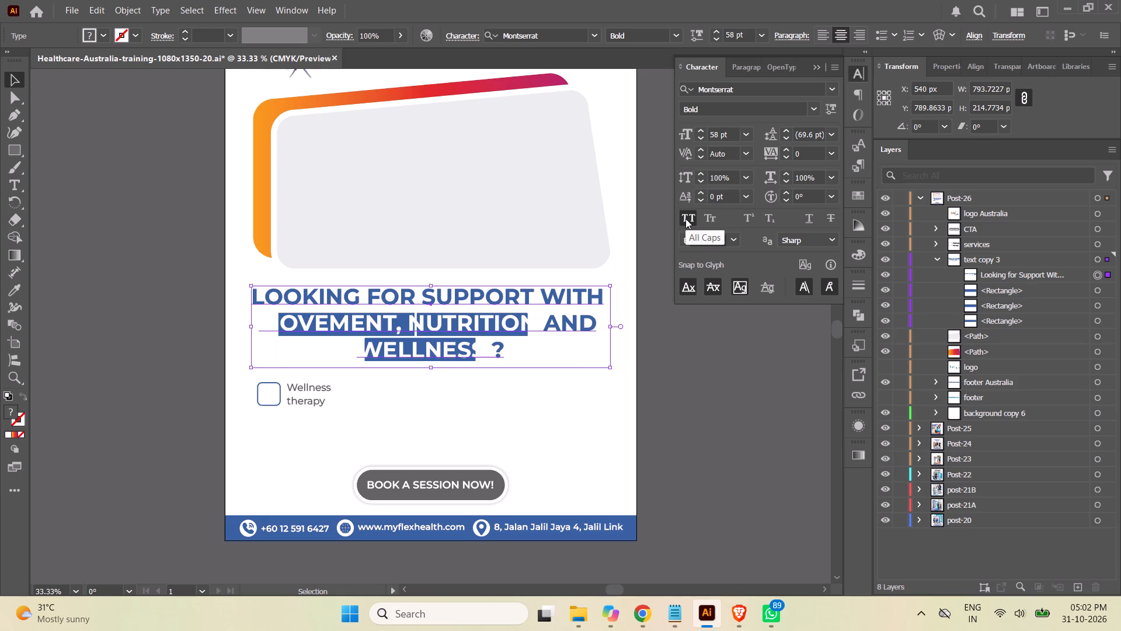
left_click(814, 67)
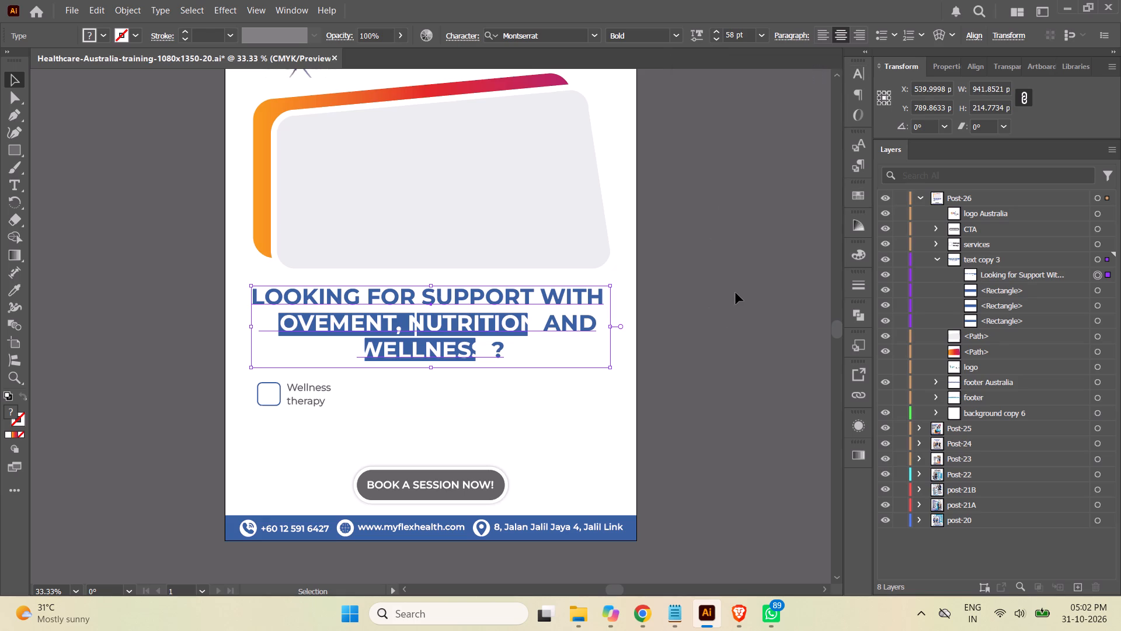
left_click(736, 293)
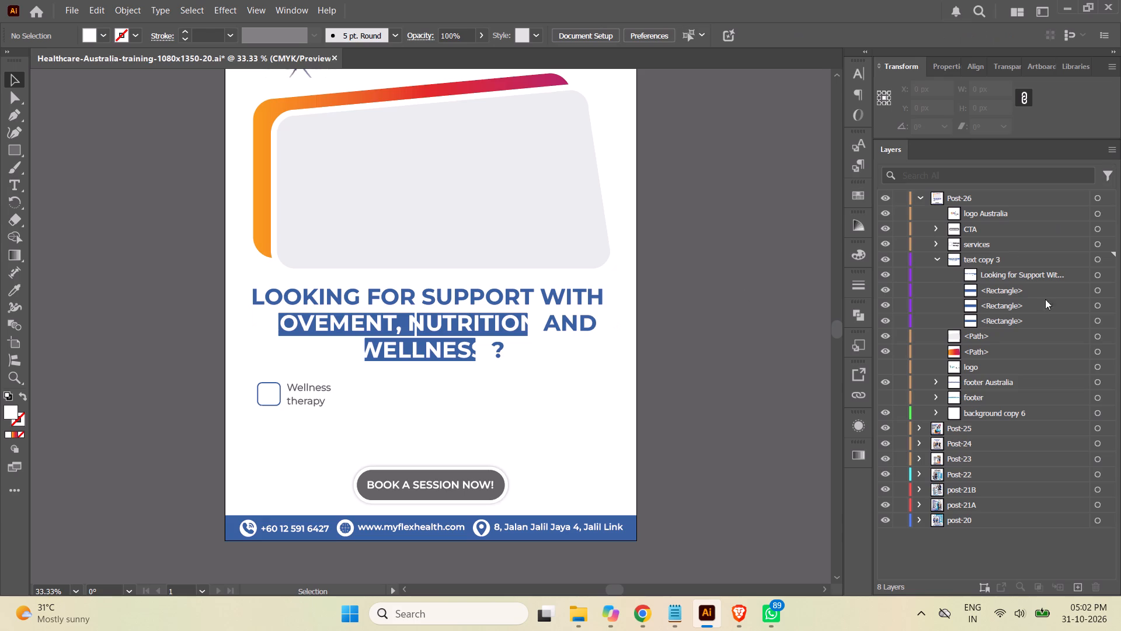
Widen the rectangle behind "WELLNESS" on both sides to about 350 px so it covers the whole word.
left_click(1099, 290)
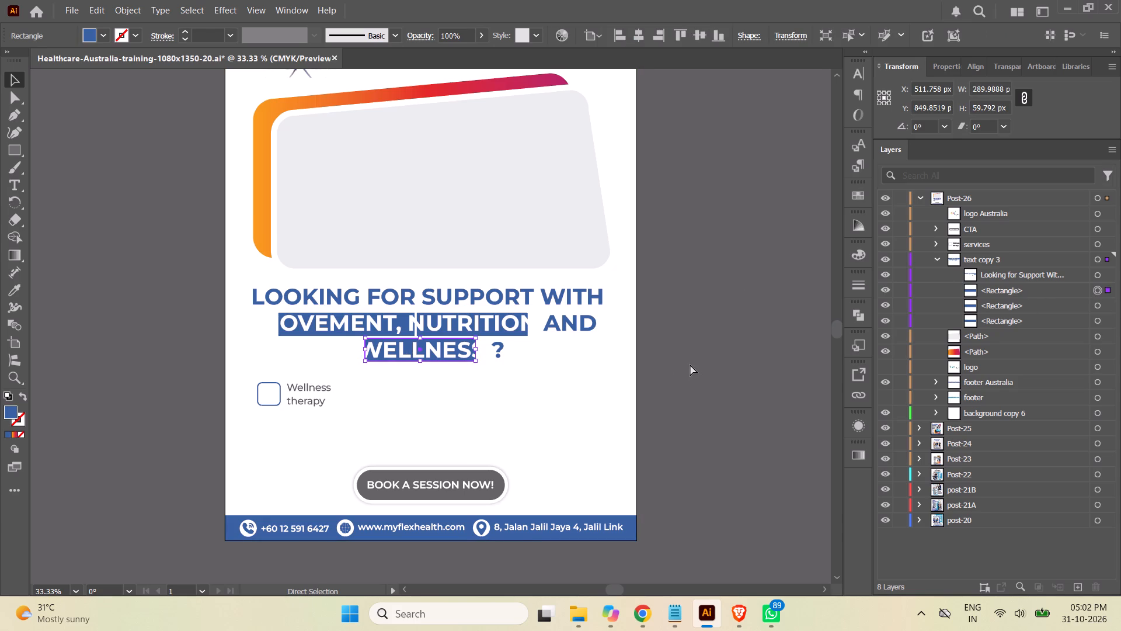
key("ctrl+equal")
key("ctrl+equal")
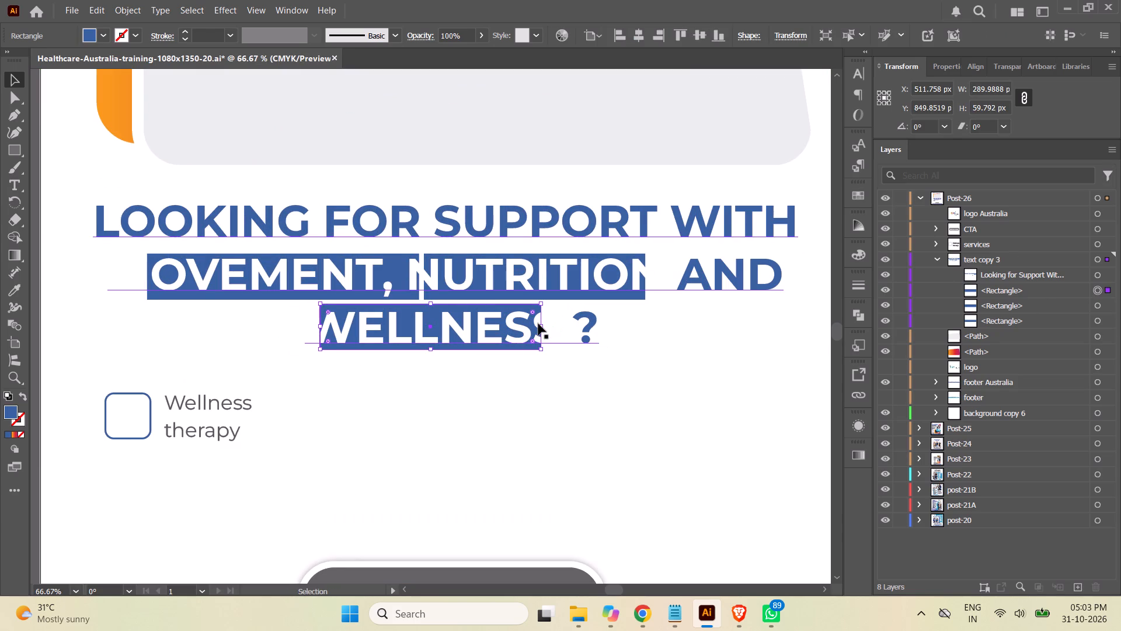
left_click_drag(541, 325, 568, 325)
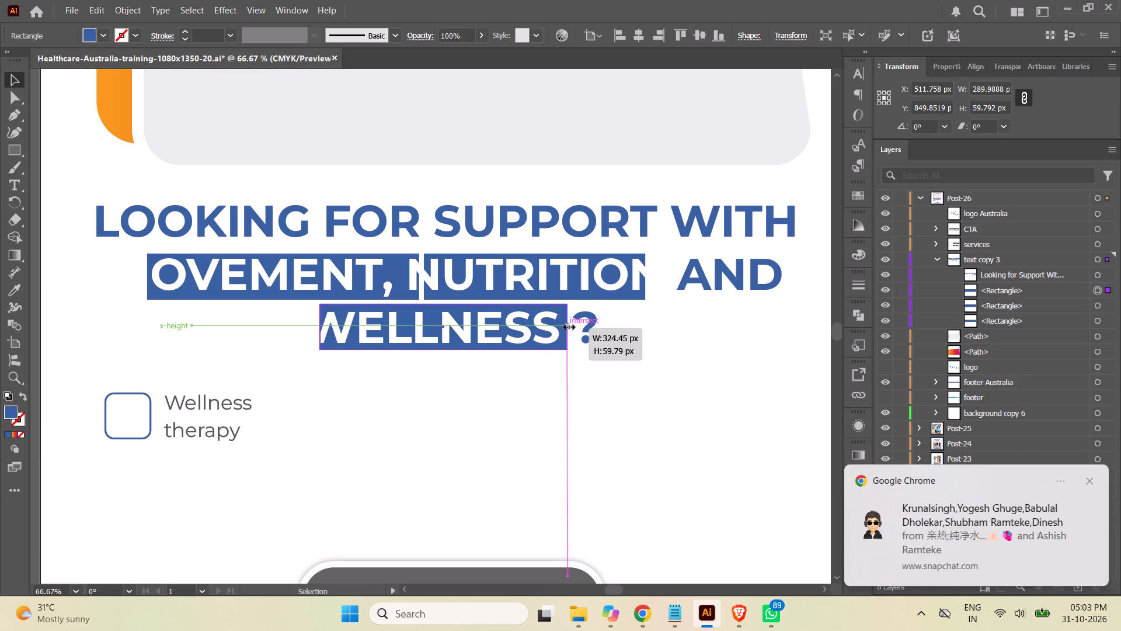
left_click_drag(568, 325, 566, 325)
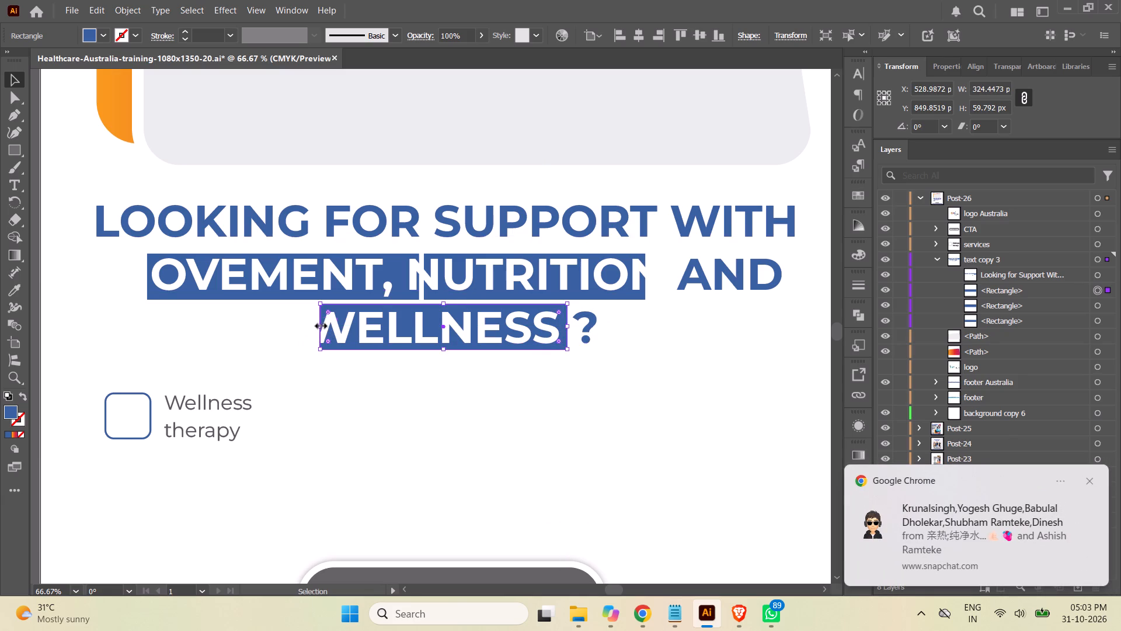
left_click_drag(319, 327, 298, 330)
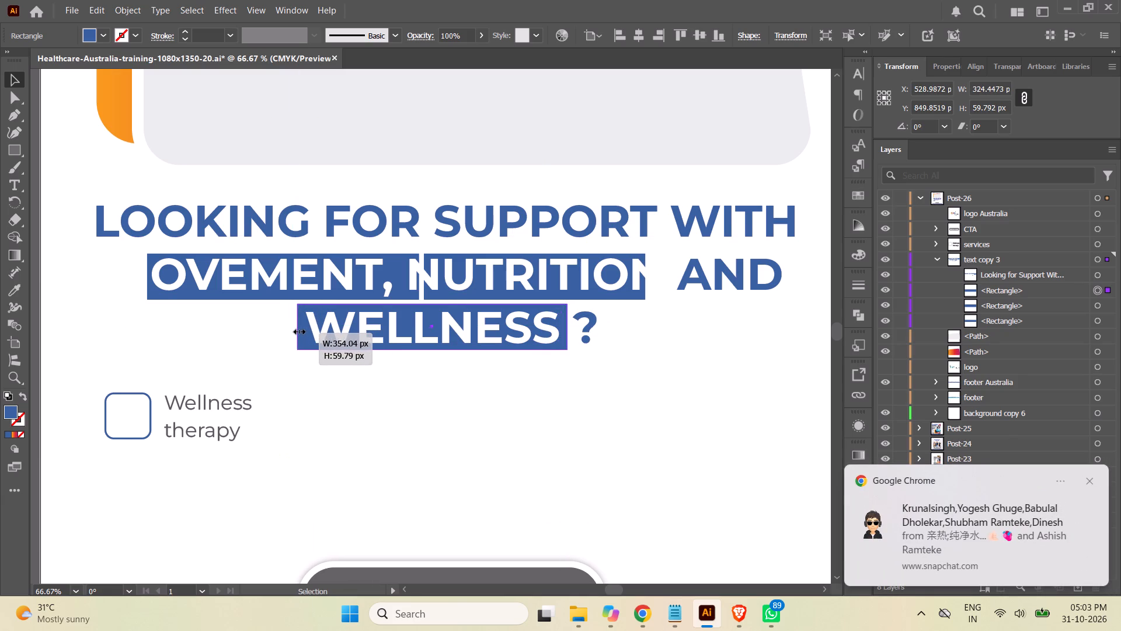
left_click_drag(298, 330, 301, 331)
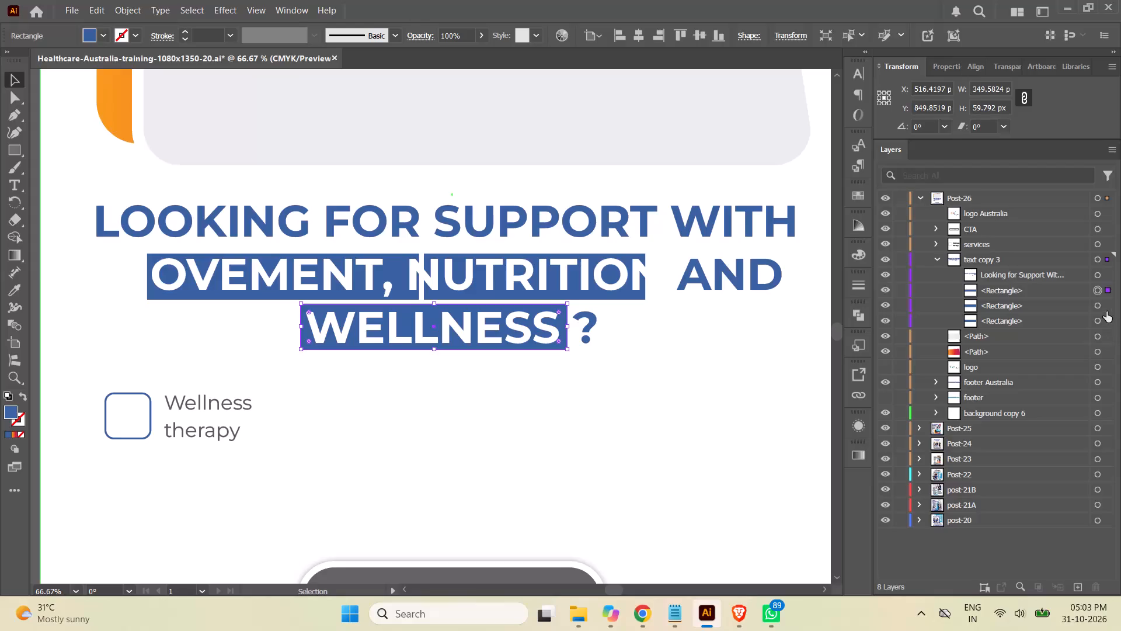
Widen the rectangle behind "NUTRITION" on both sides to about 346 px so it covers the whole word.
left_click(1096, 306)
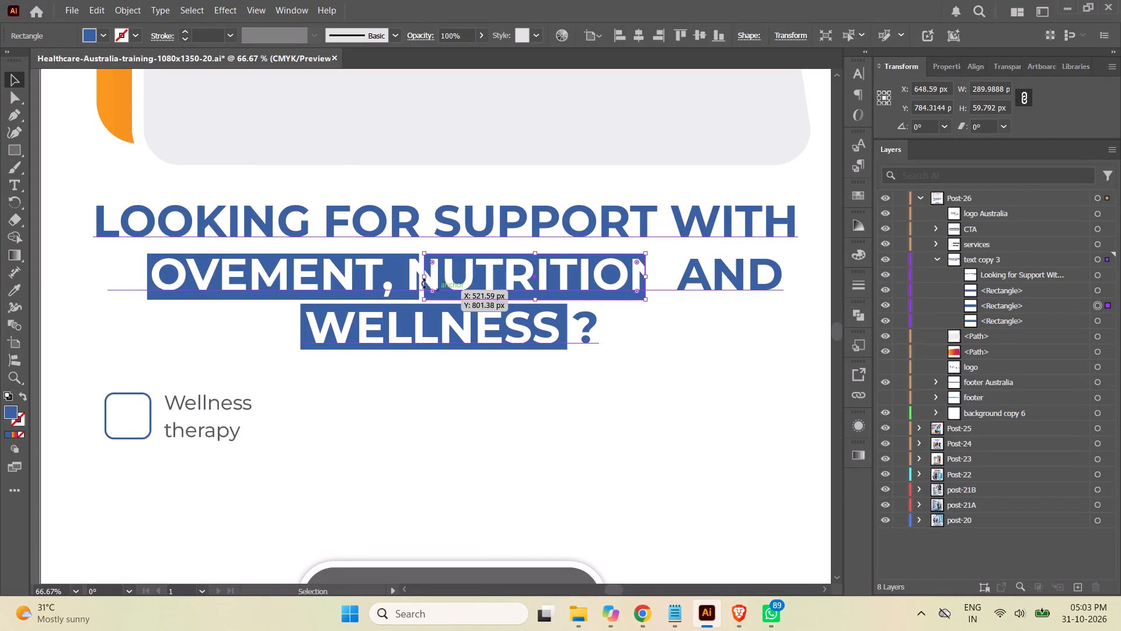
left_click_drag(423, 276, 405, 279)
left_click(404, 279)
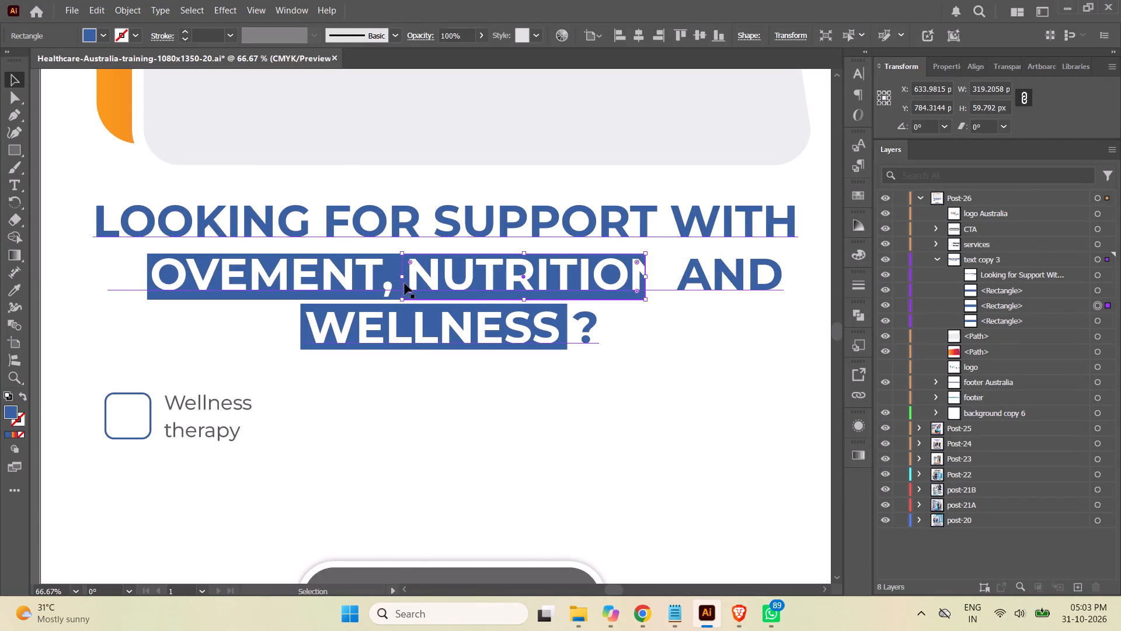
left_click_drag(645, 276, 663, 276)
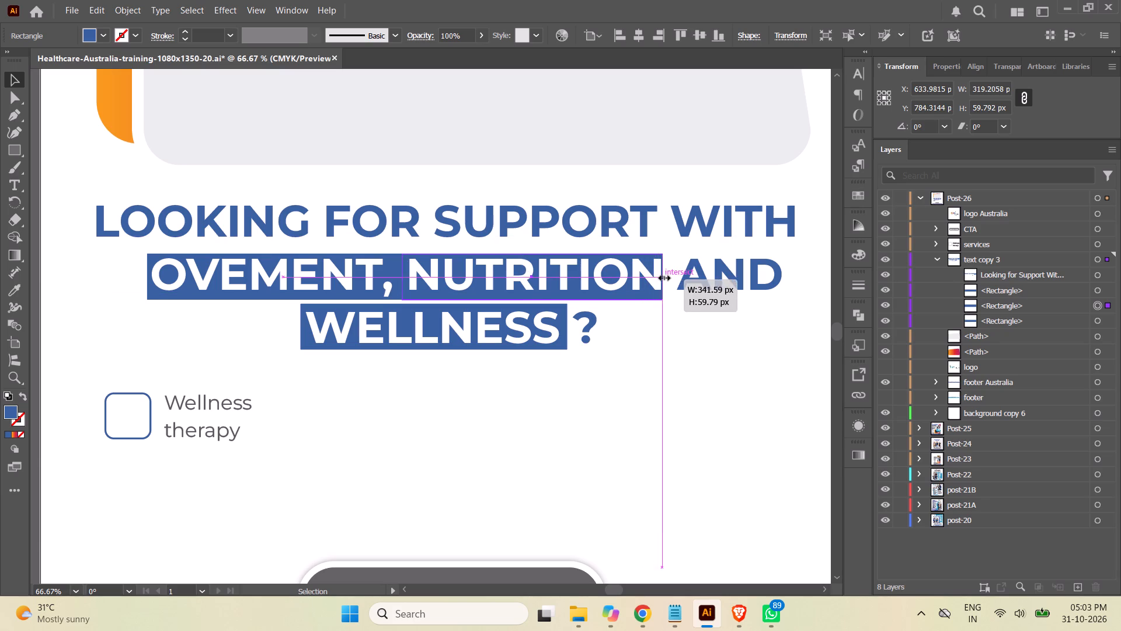
left_click_drag(663, 276, 664, 276)
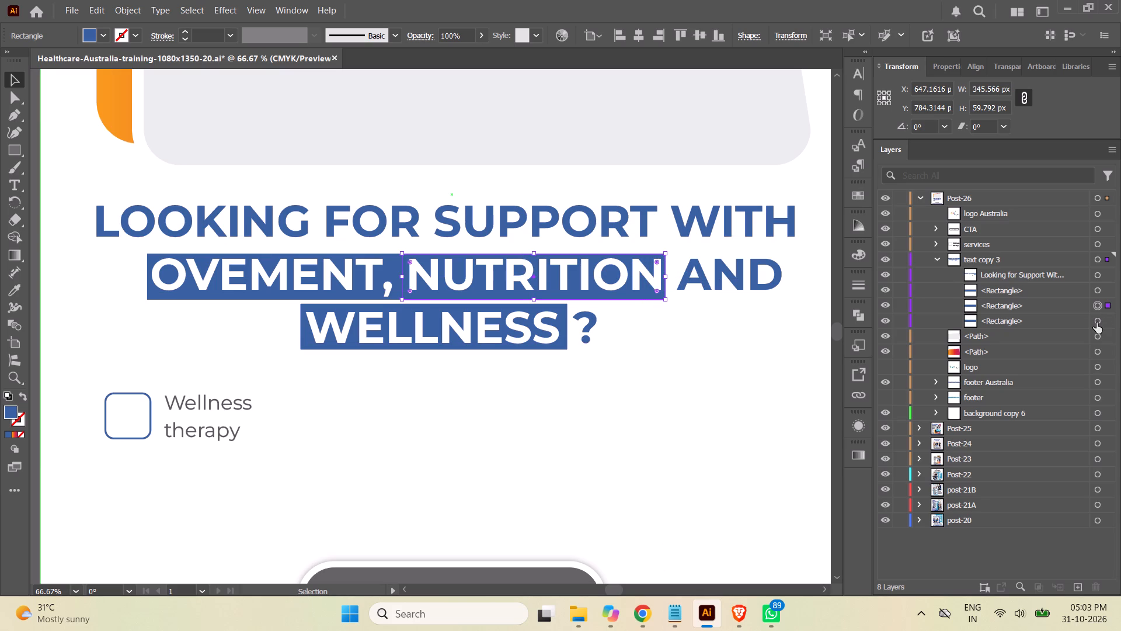
Resize the rectangle behind "MOVEMENT," to about 382 px wide, covering the word and leaving a narrow gap before the "NUTRITION" rectangle.
left_click(1096, 323)
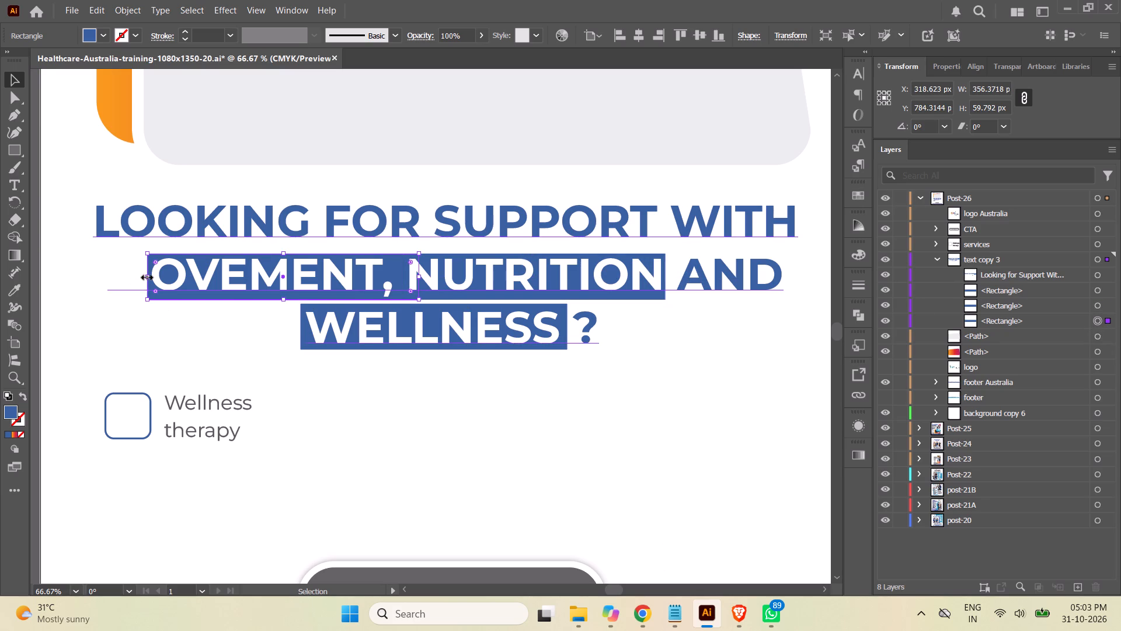
left_click_drag(145, 276, 104, 275)
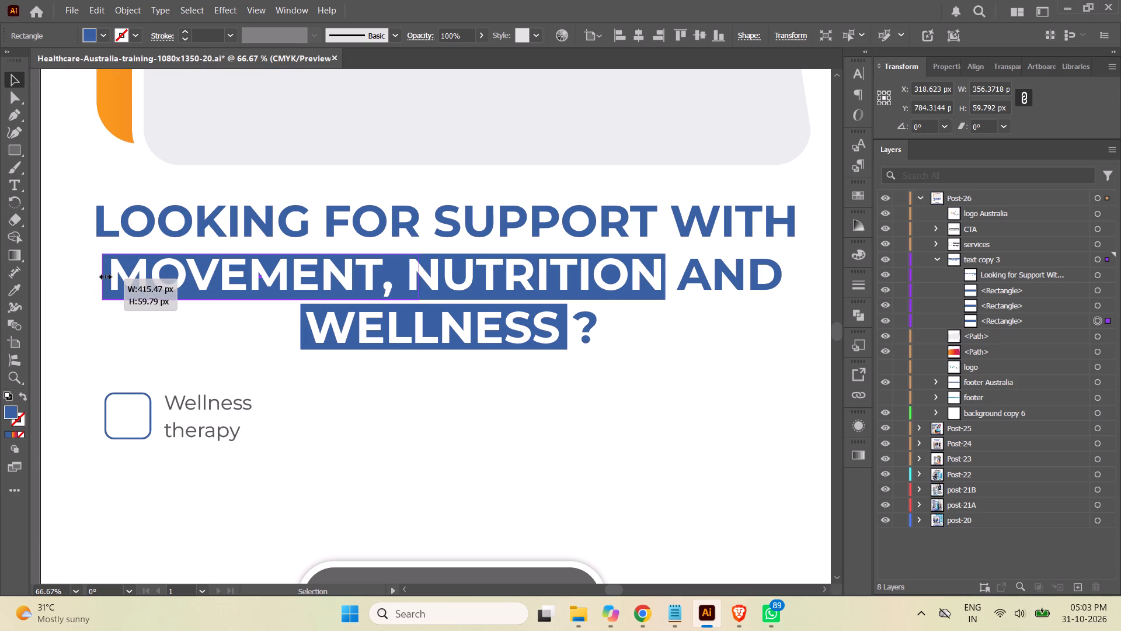
left_click_drag(104, 275, 105, 275)
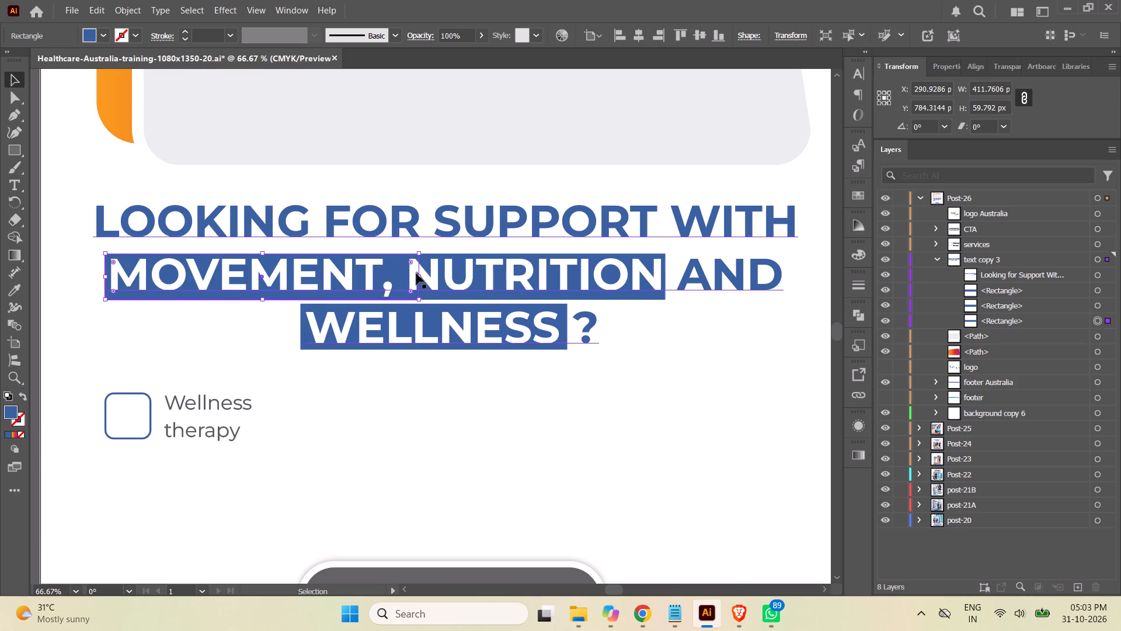
left_click_drag(419, 276, 402, 276)
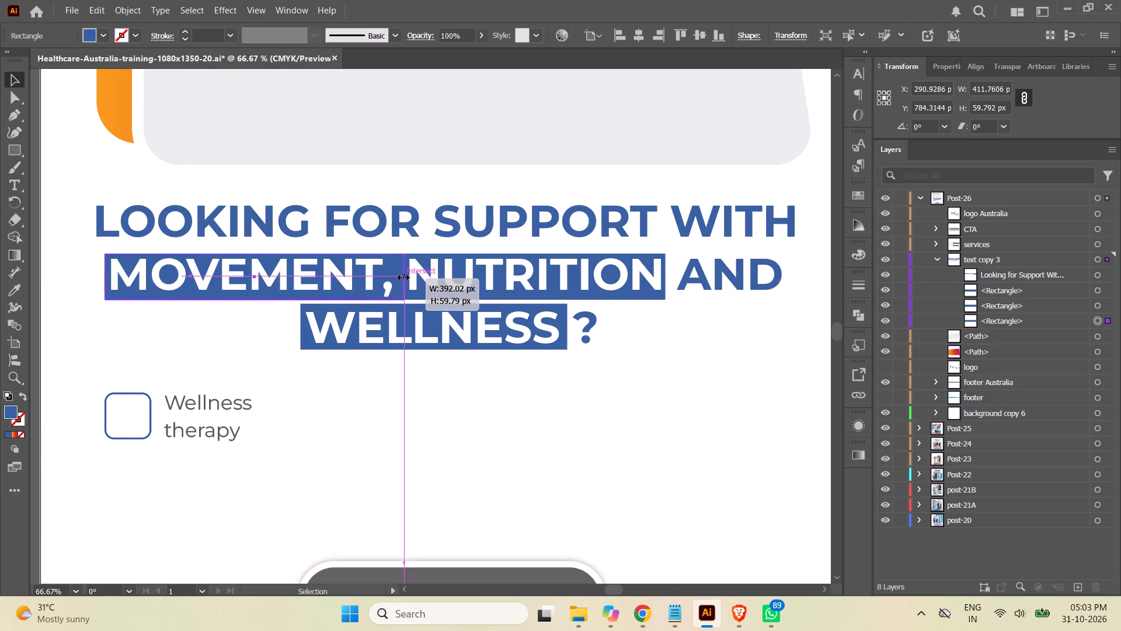
left_click_drag(402, 276, 397, 277)
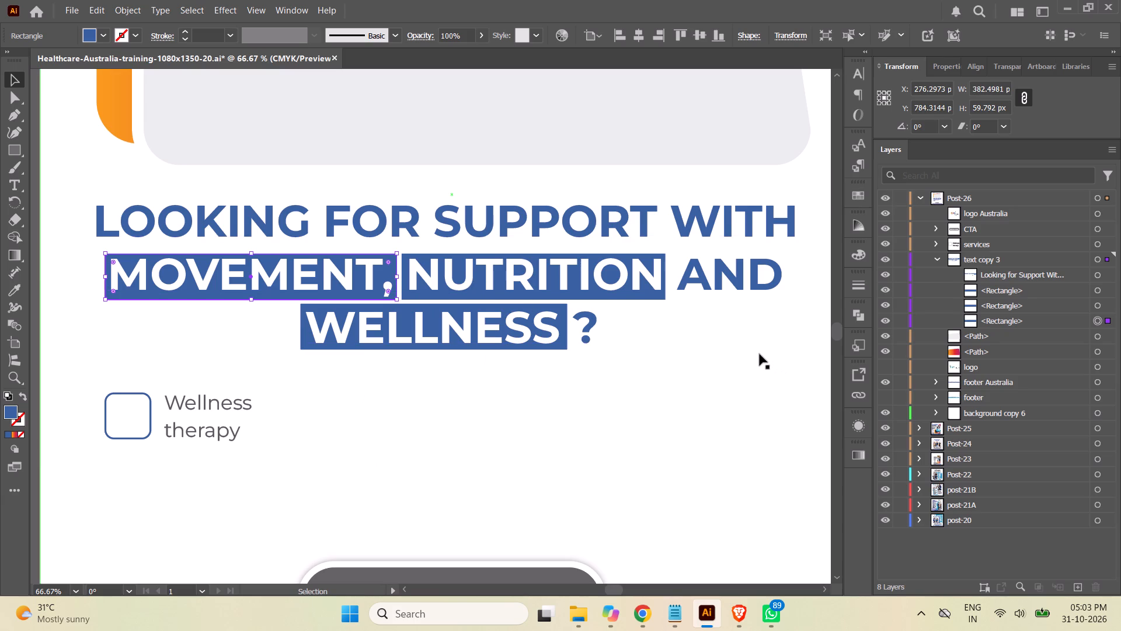
key("ctrl+minus")
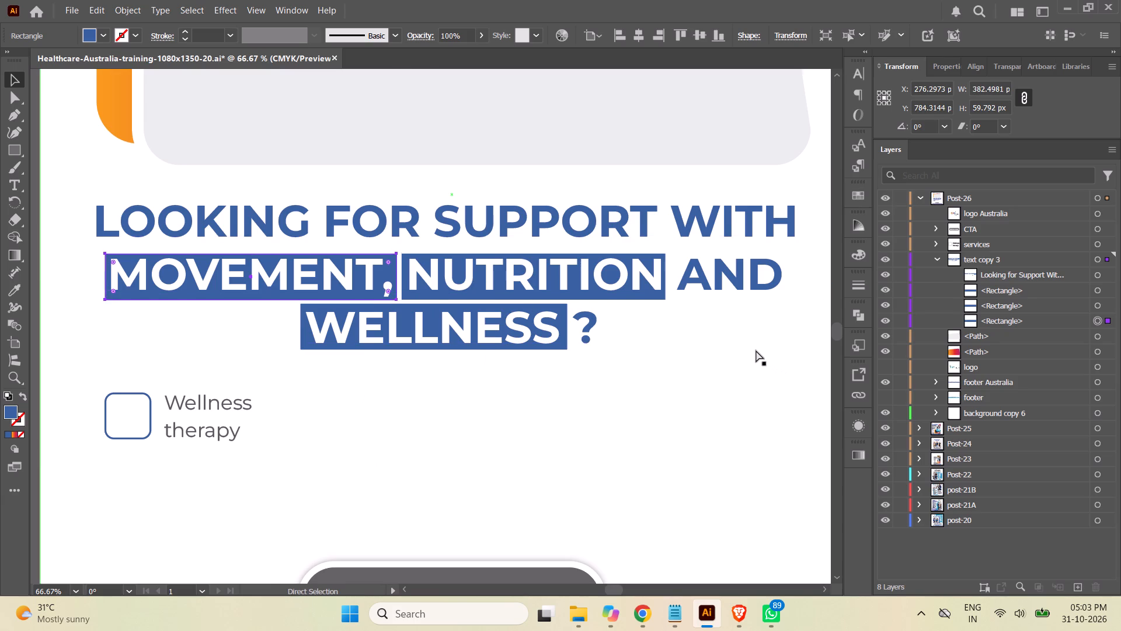
key("ctrl+minus")
key("ctrl+minus")
left_click(172, 224)
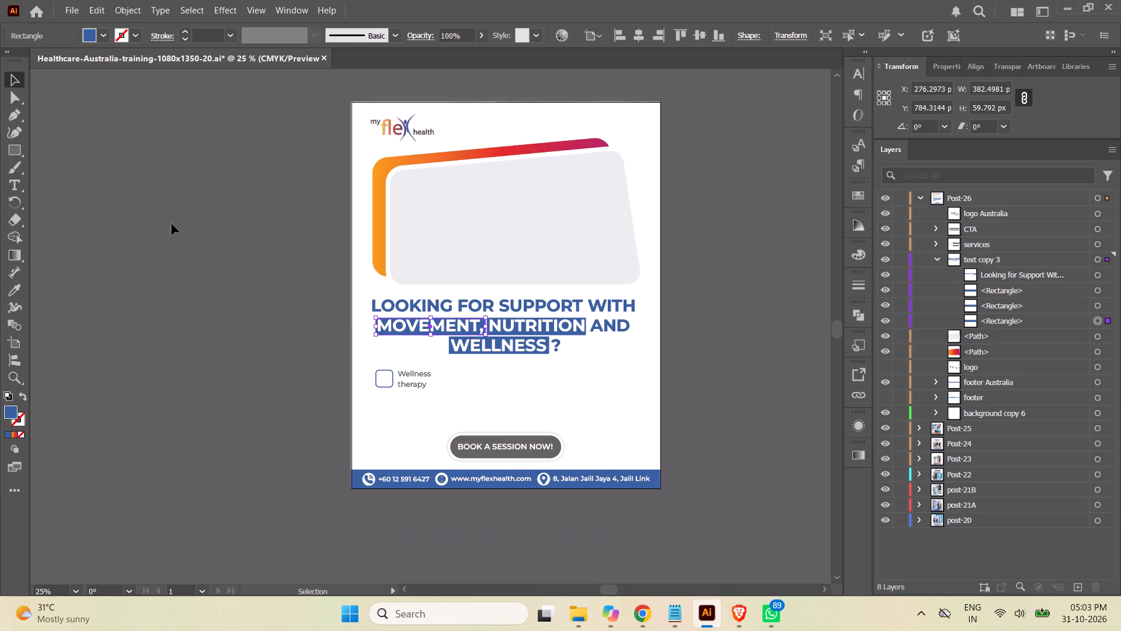
left_click(220, 315)
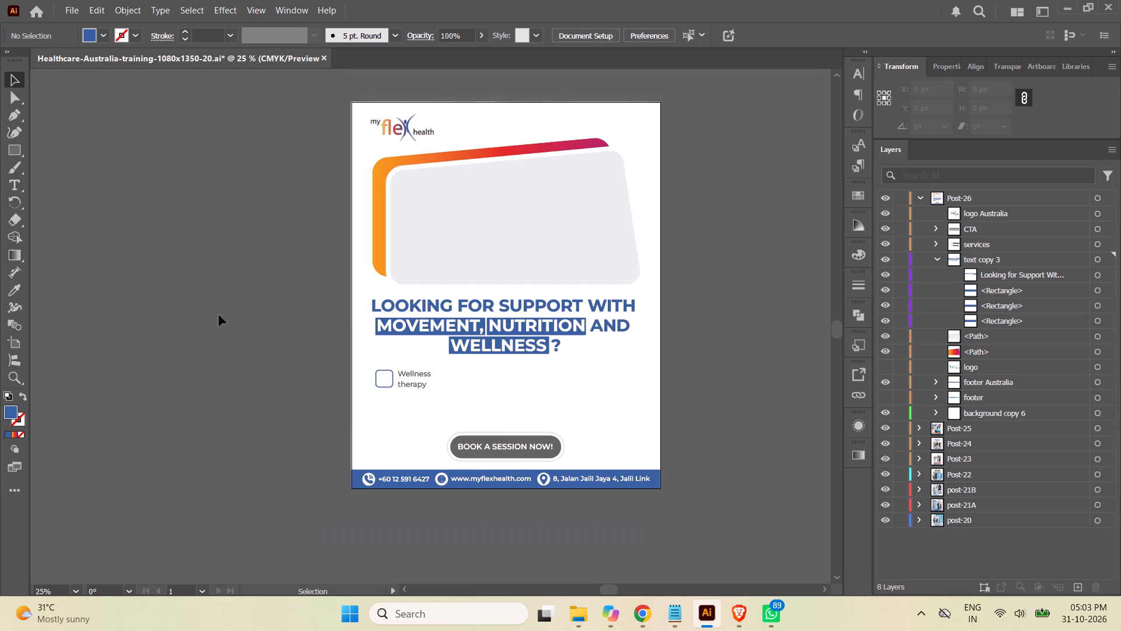
key("ctrl+equal")
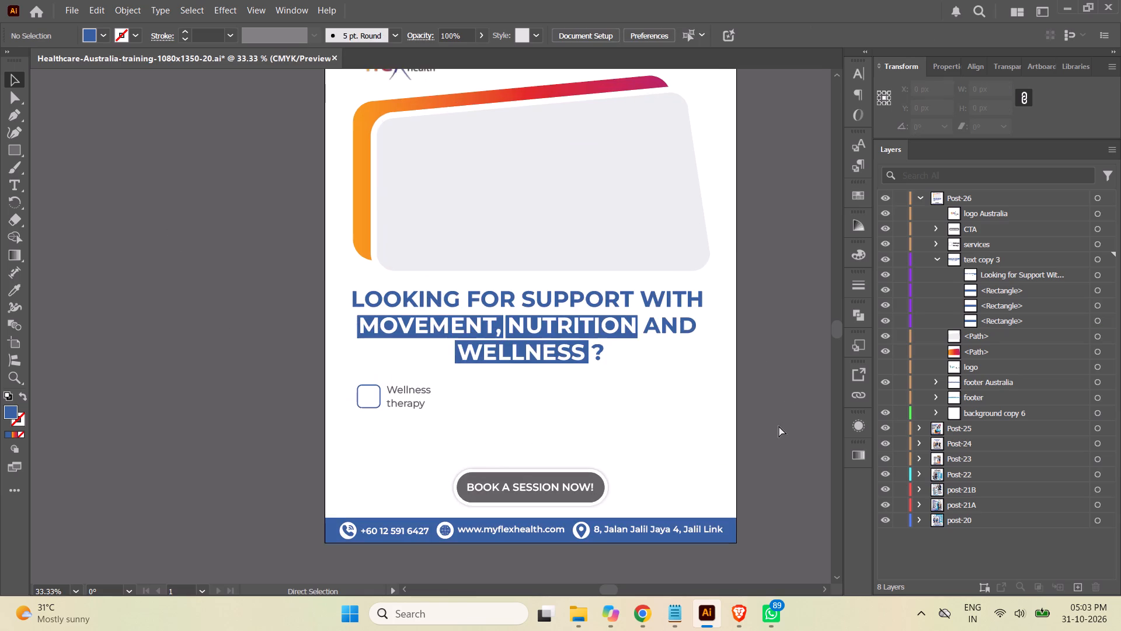
Examine up close the gap and alignment between the rectangles behind "MOVEMENT," and "NUTRITION" in the heading.
key("ctrl+equal")
triple_click(823, 590)
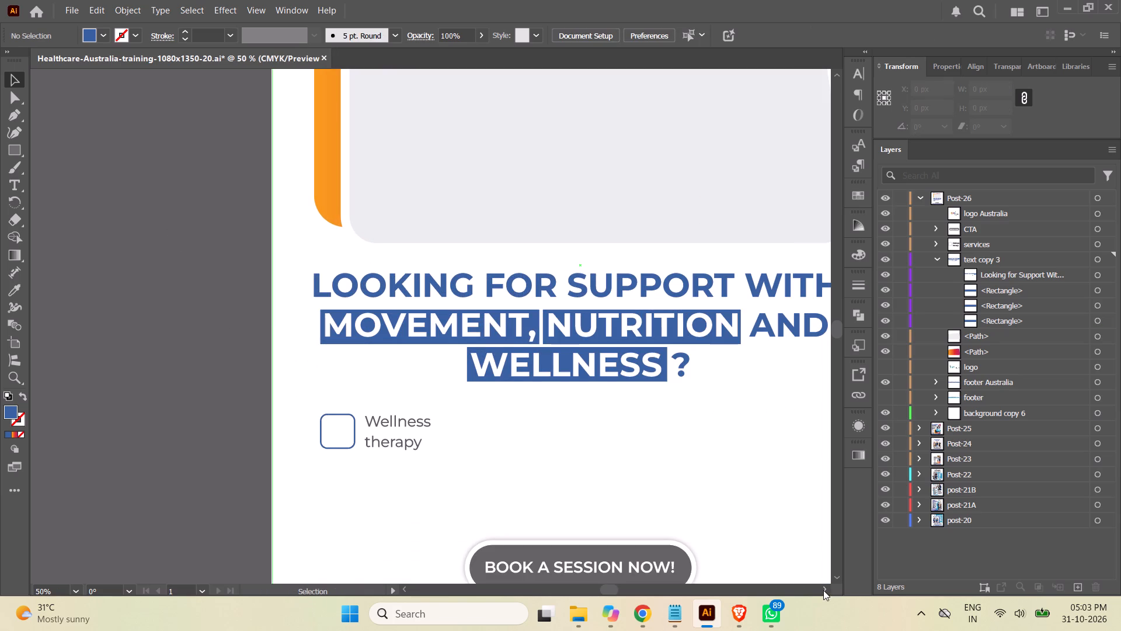
scroll(740, 289, "down", 4)
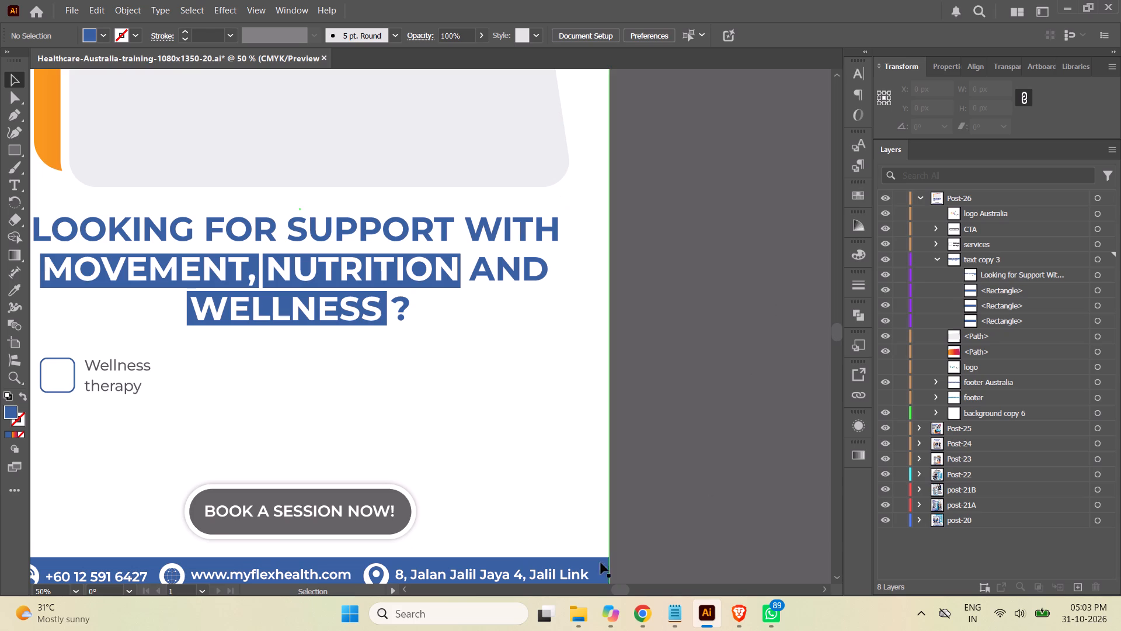
left_click(624, 590)
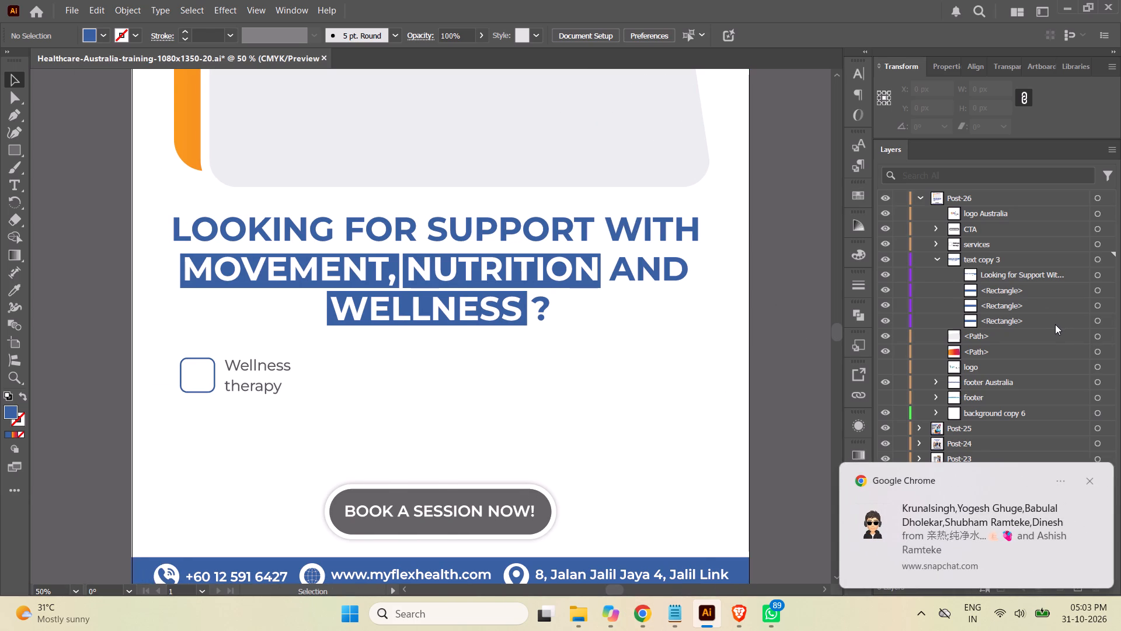
left_click(1096, 306)
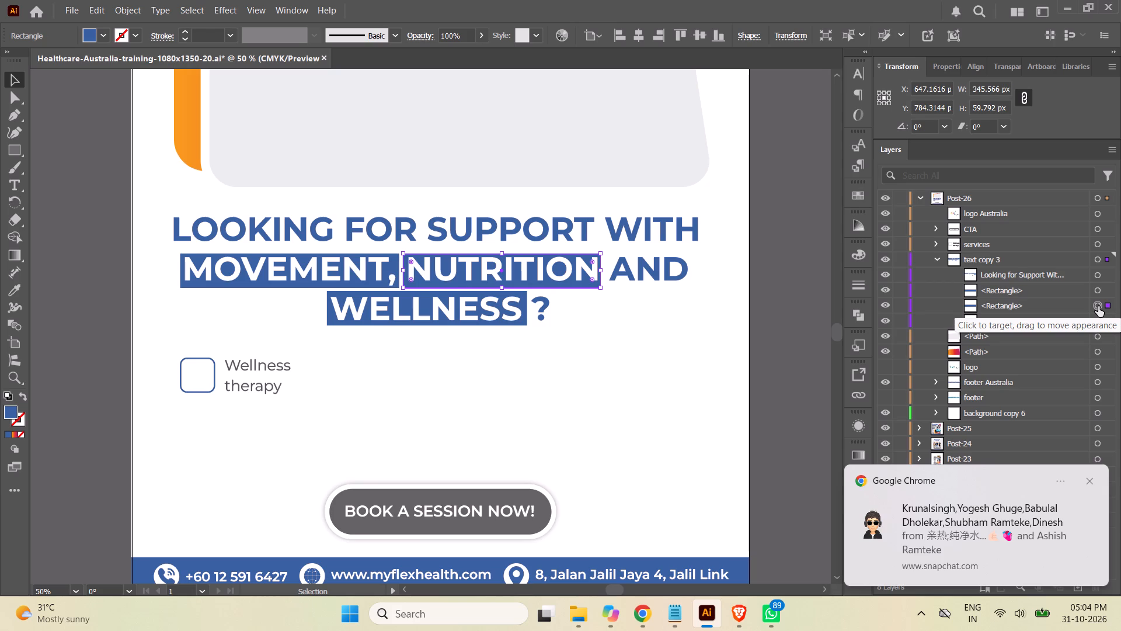
left_click(1098, 293, "shift")
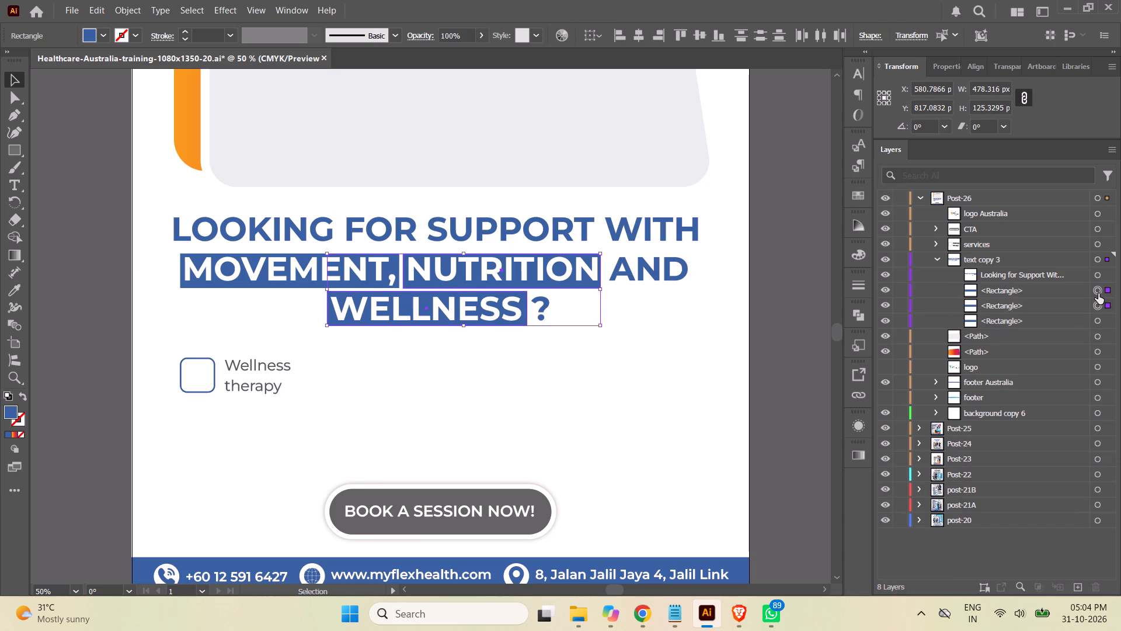
left_click(1098, 293, "shift")
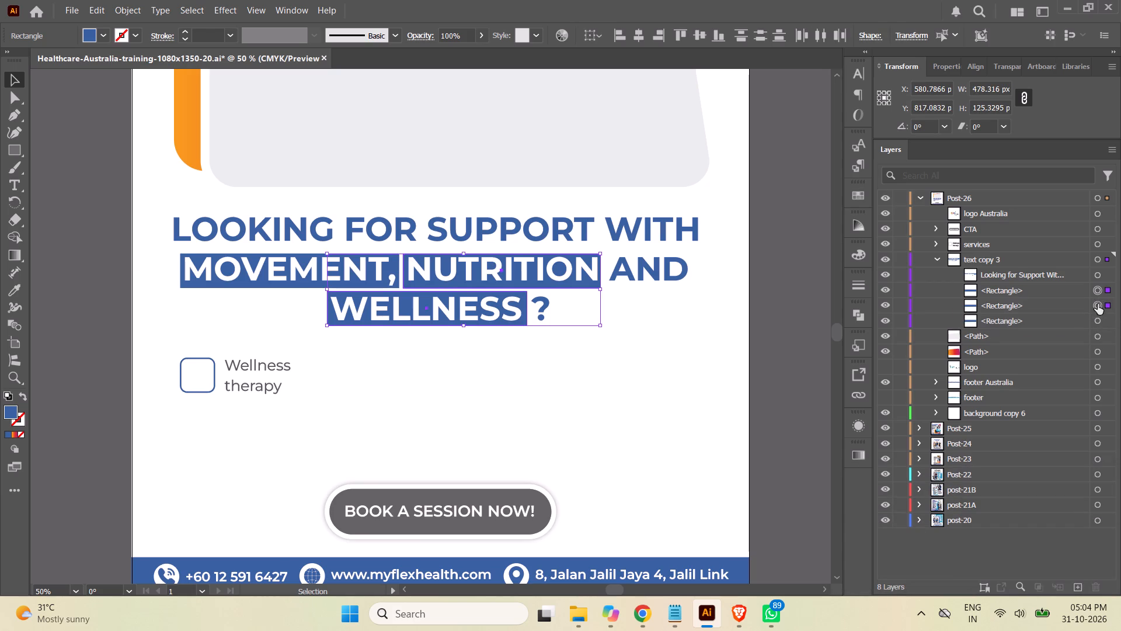
left_click(1100, 293, "ctrl")
left_click(1098, 320, "ctrl")
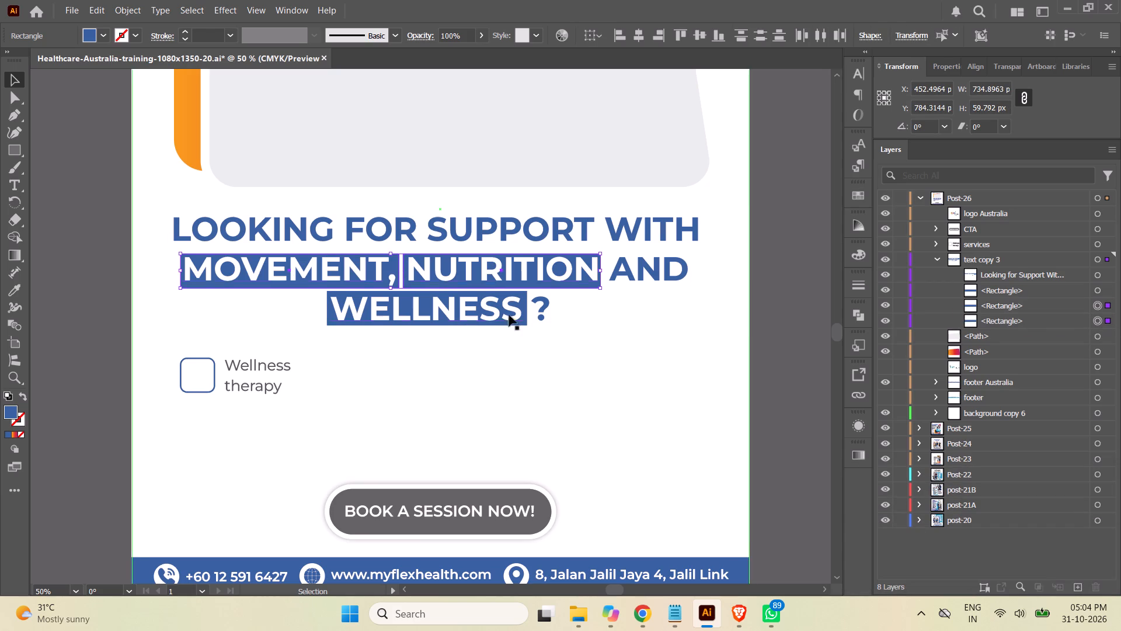
key("ctrl+equal")
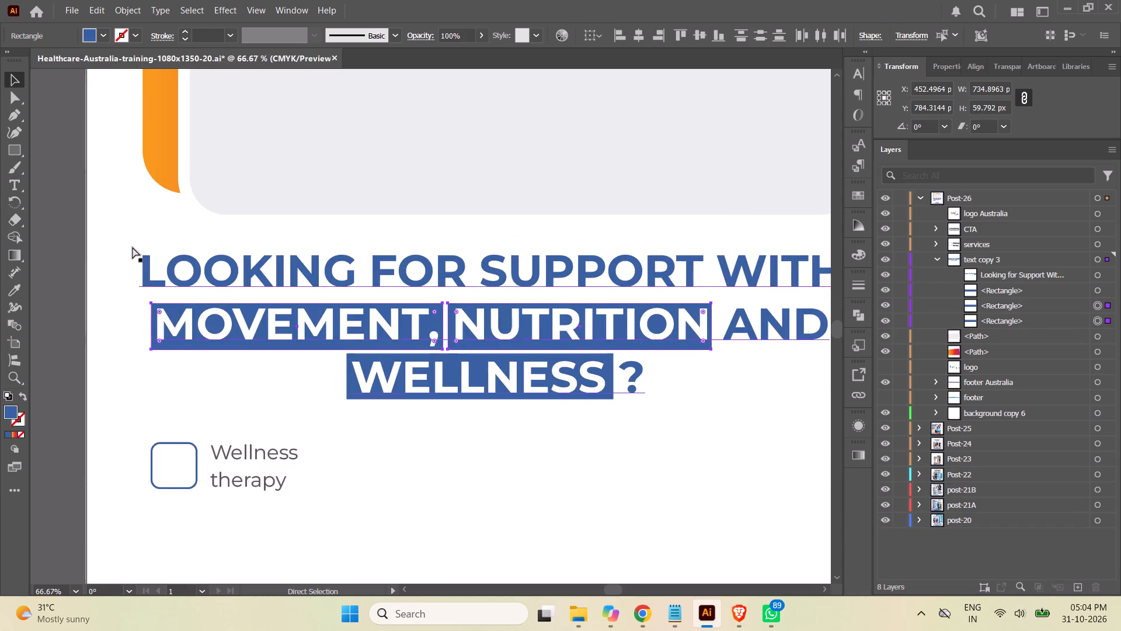
key("ctrl+equal")
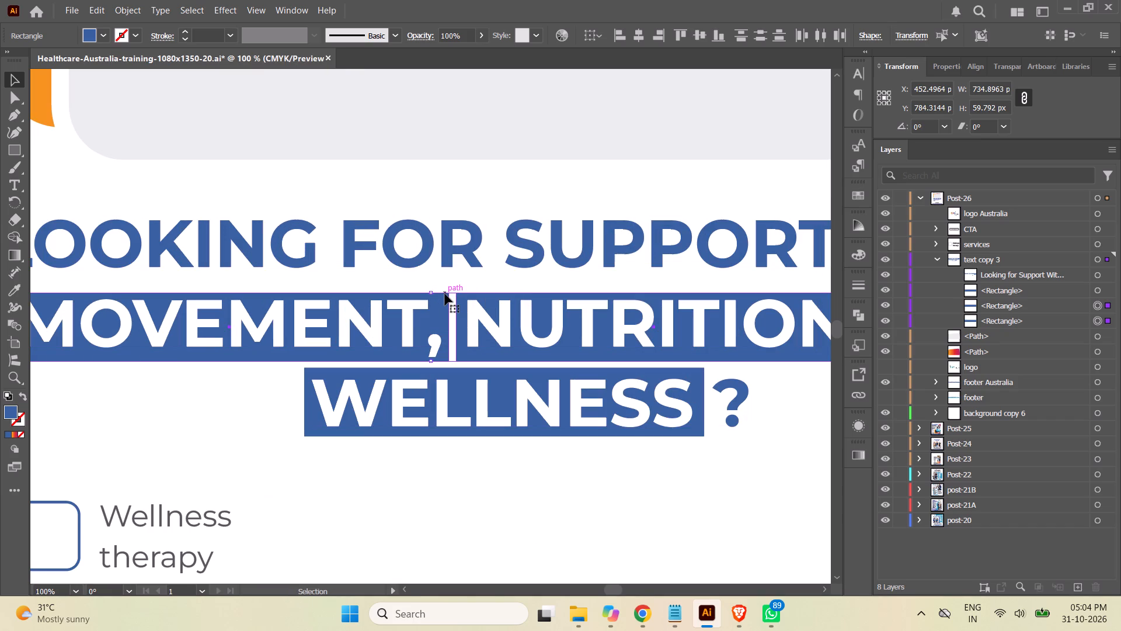
left_click(445, 294)
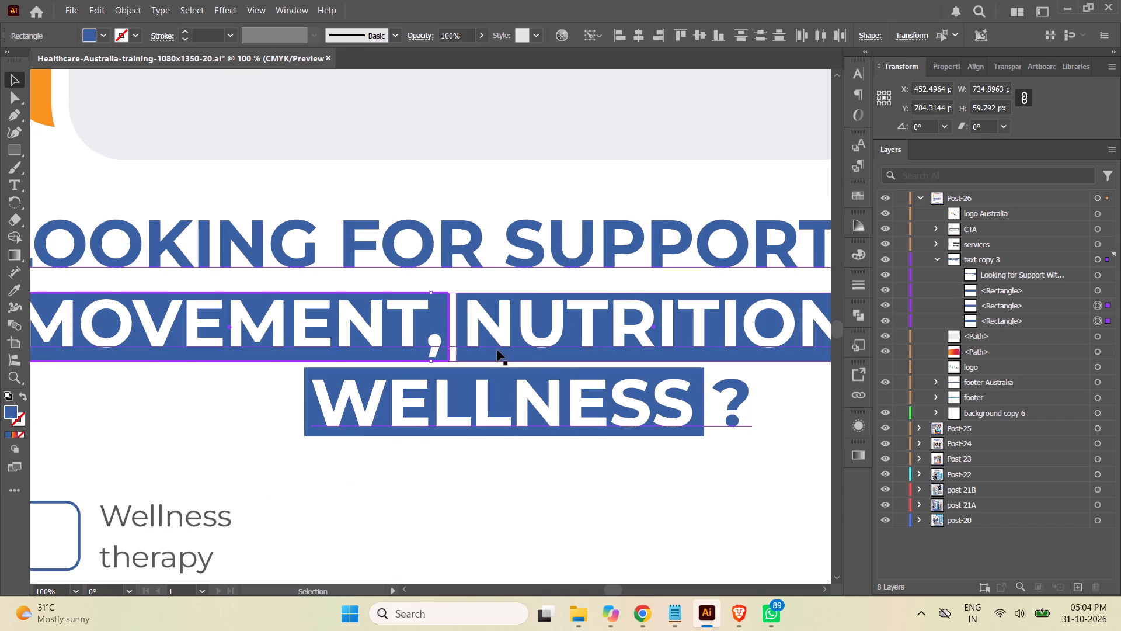
key("ctrl+minus")
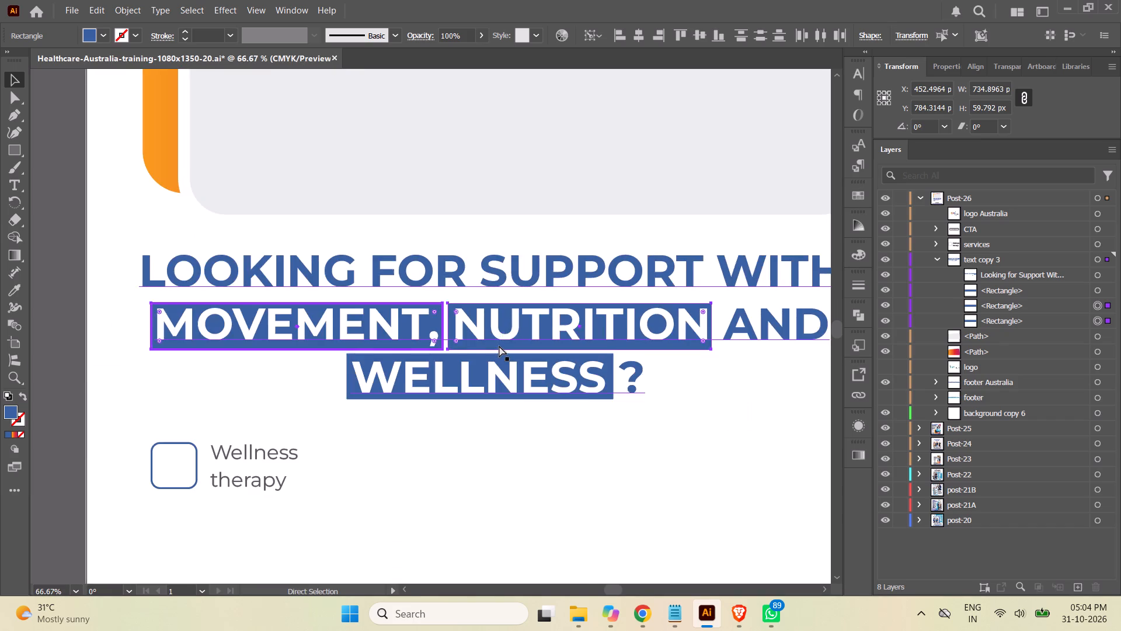
key("ctrl+minus")
key("ctrl+minus")
left_click(720, 338)
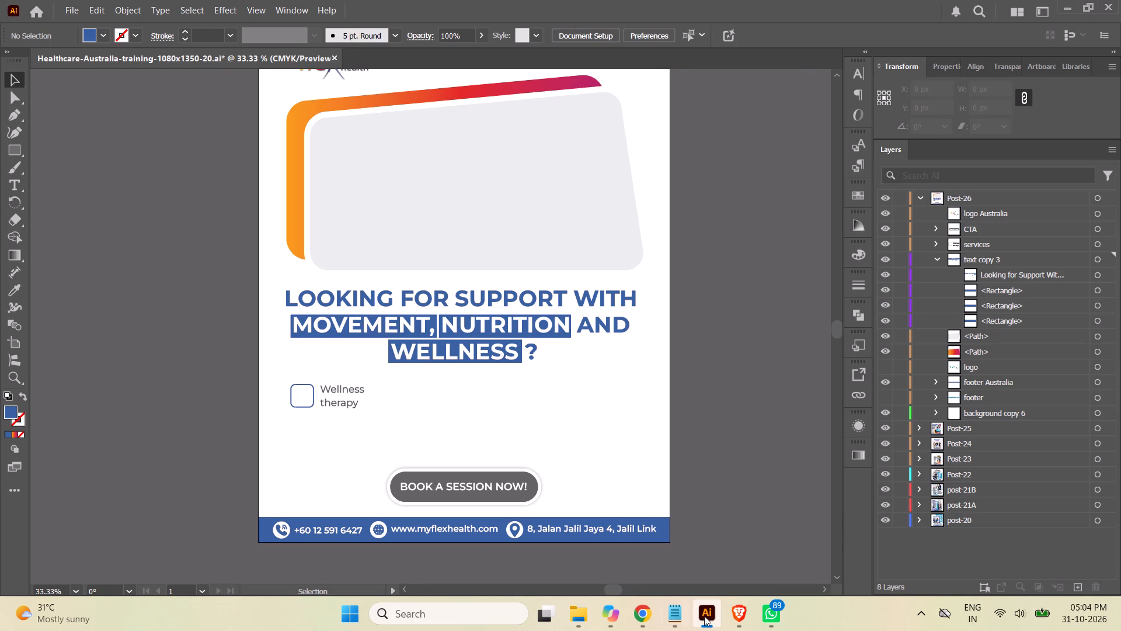
Review the MFHM - Wellness Therapy brief in Chrome, from pointers to visual direction, and check the Vecteezy layout reference in Brave.
left_click(645, 618)
scroll(877, 342, "down", 2)
scroll(859, 349, "up", 1)
scroll(859, 349, "down", 1)
scroll(859, 349, "up", 1)
scroll(859, 349, "down", 2)
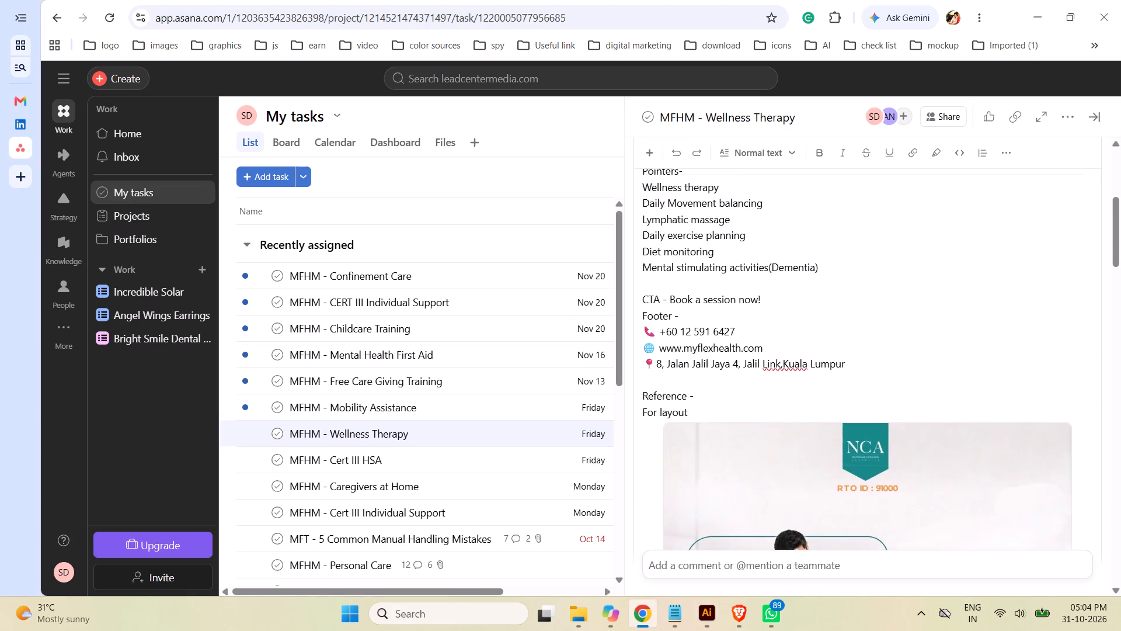
scroll(859, 349, "down", 1)
scroll(860, 349, "up", 1)
scroll(938, 358, "down", 1)
scroll(993, 360, "down", 3)
scroll(988, 359, "up", 2)
scroll(988, 359, "down", 3)
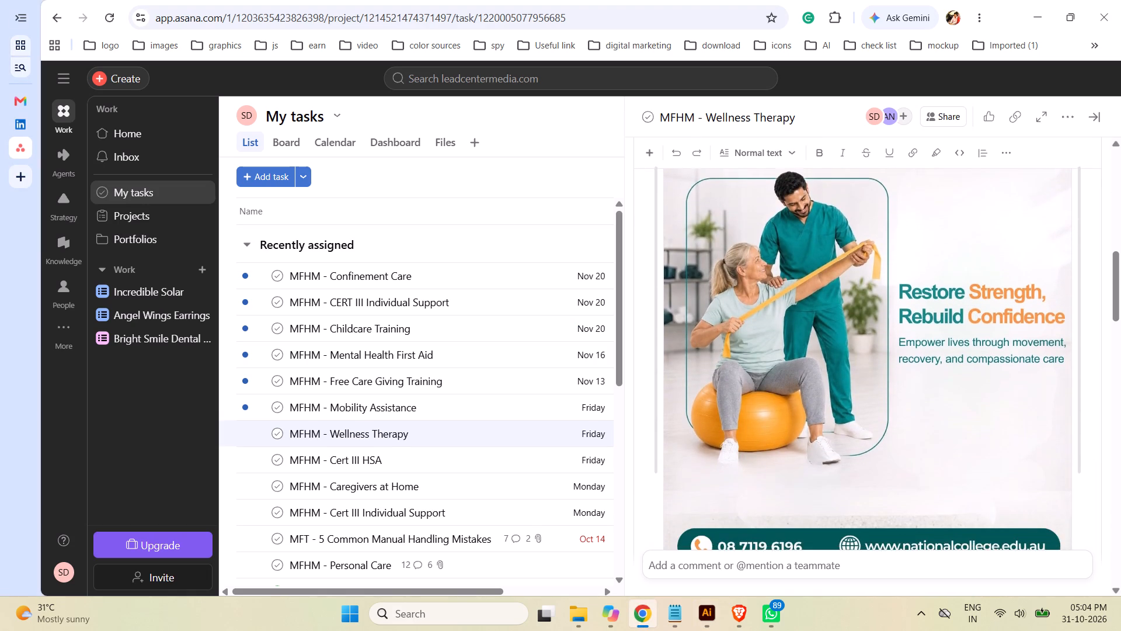
scroll(983, 358, "down", 5)
scroll(981, 356, "up", 1)
scroll(977, 355, "down", 6)
scroll(975, 355, "up", 1)
scroll(975, 355, "down", 7)
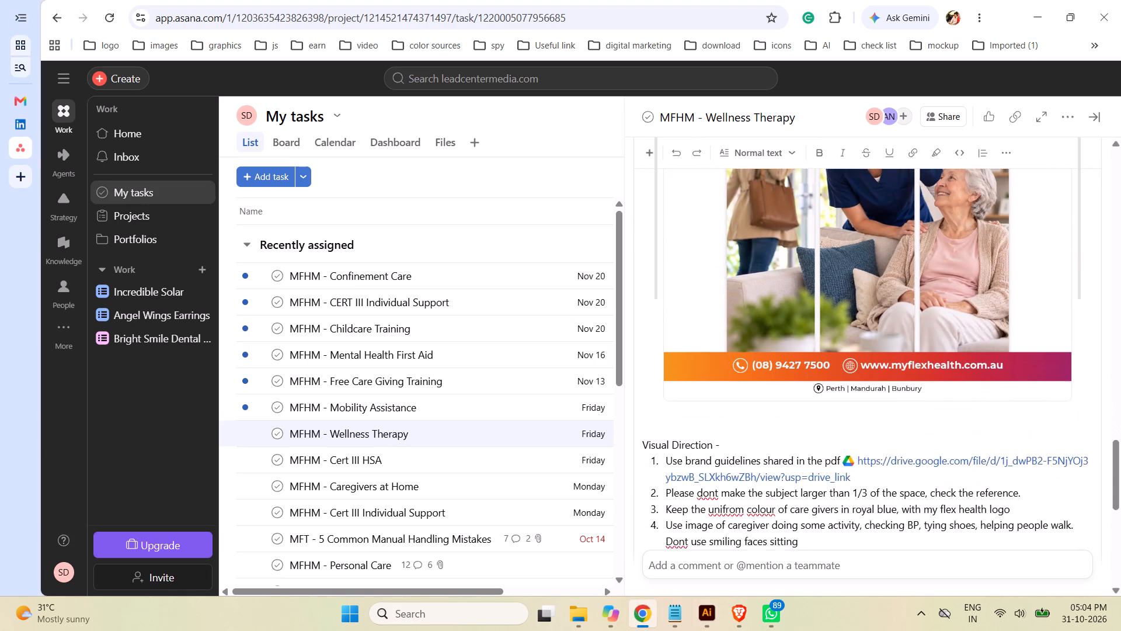
scroll(974, 353, "down", 4)
scroll(974, 353, "up", 5)
scroll(974, 353, "down", 6)
scroll(974, 353, "up", 1)
scroll(974, 353, "down", 1)
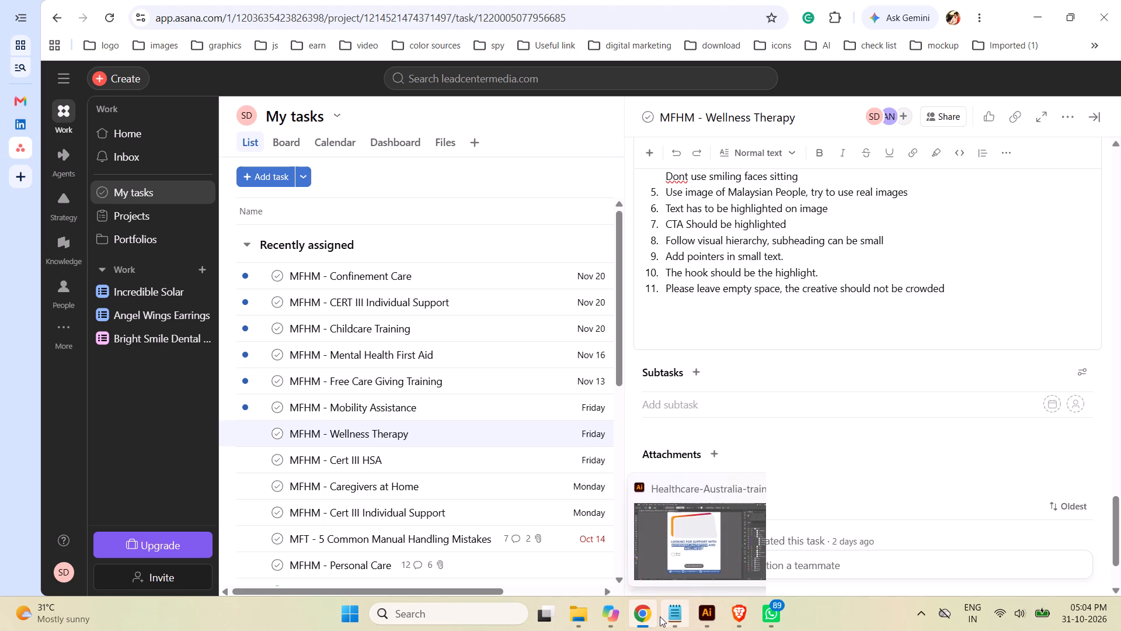
left_click(738, 612)
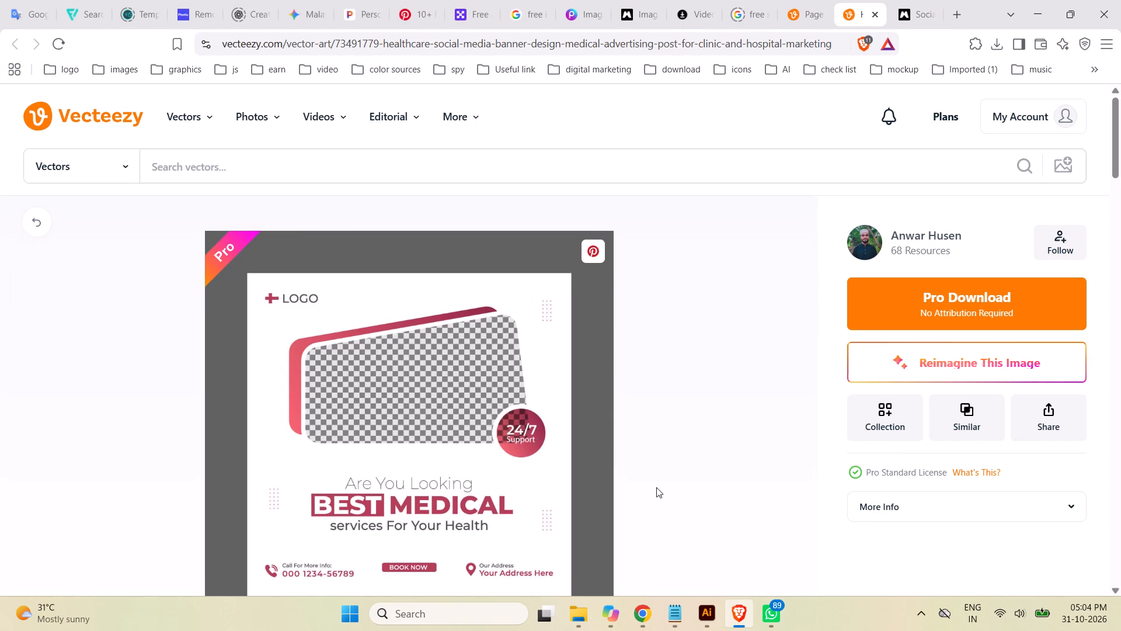
left_click(647, 613)
left_click(715, 611)
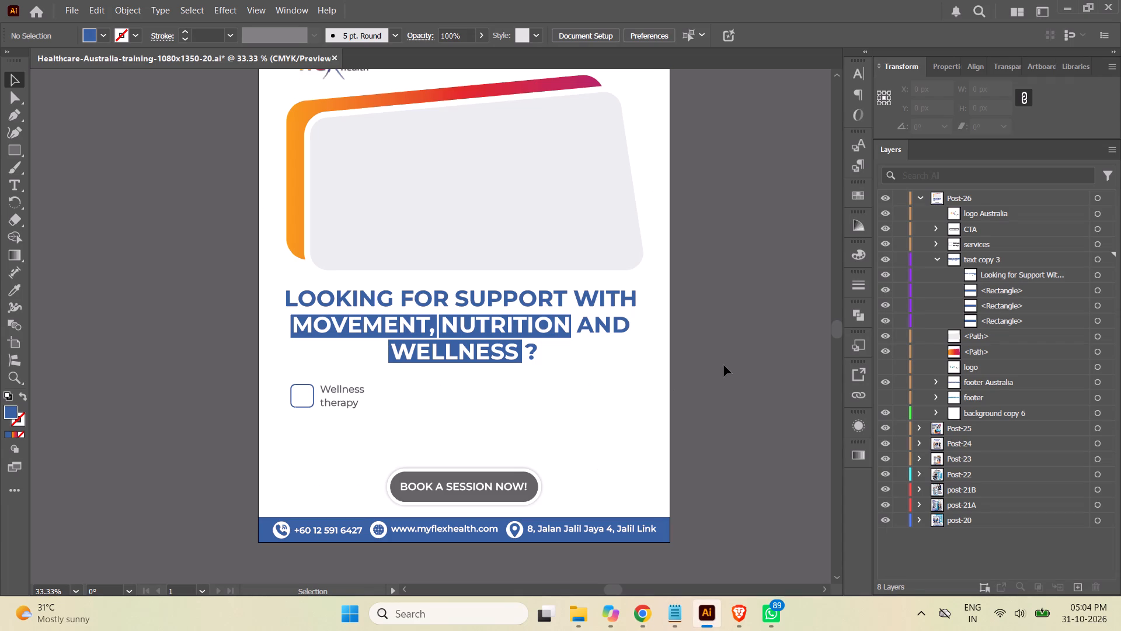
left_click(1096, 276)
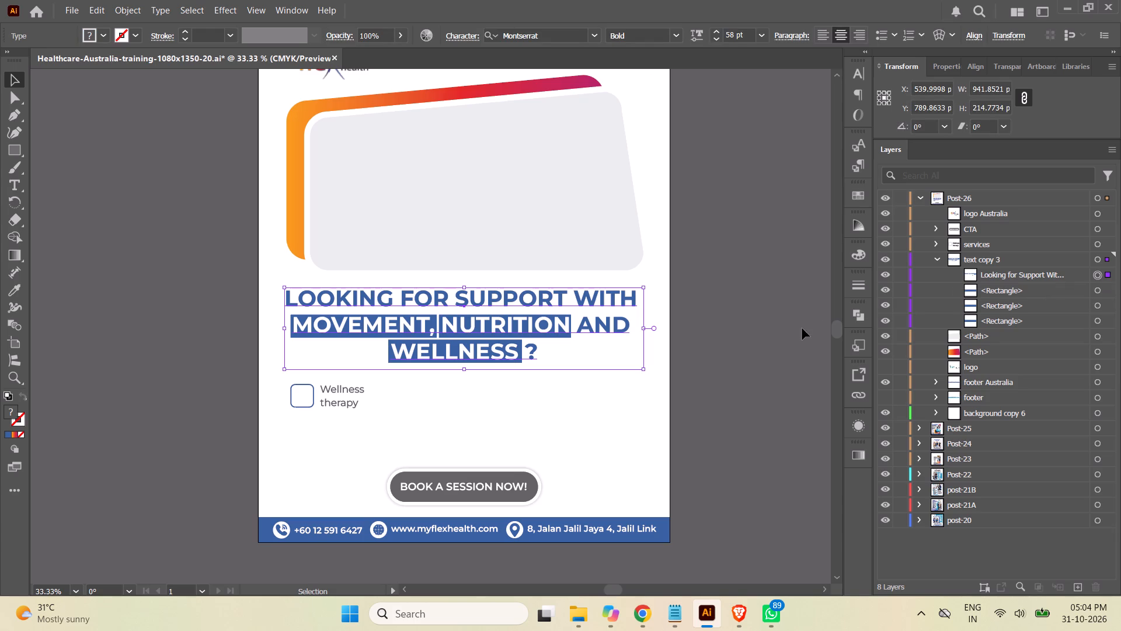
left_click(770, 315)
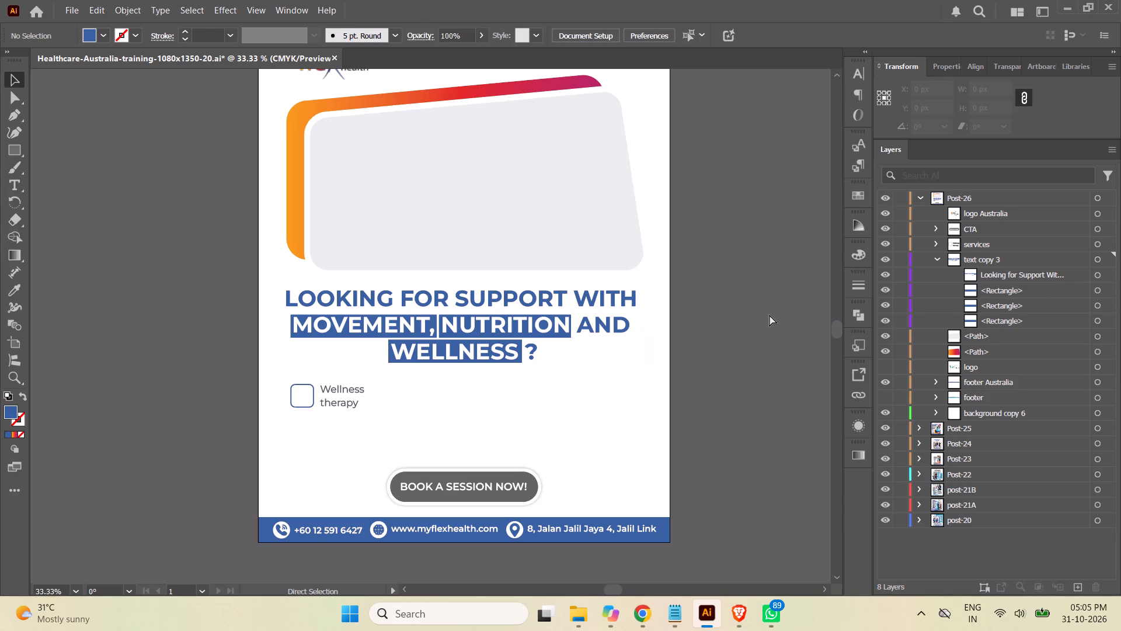
Save the Illustrator document containing the Post-26 design.
key("ctrl+s")
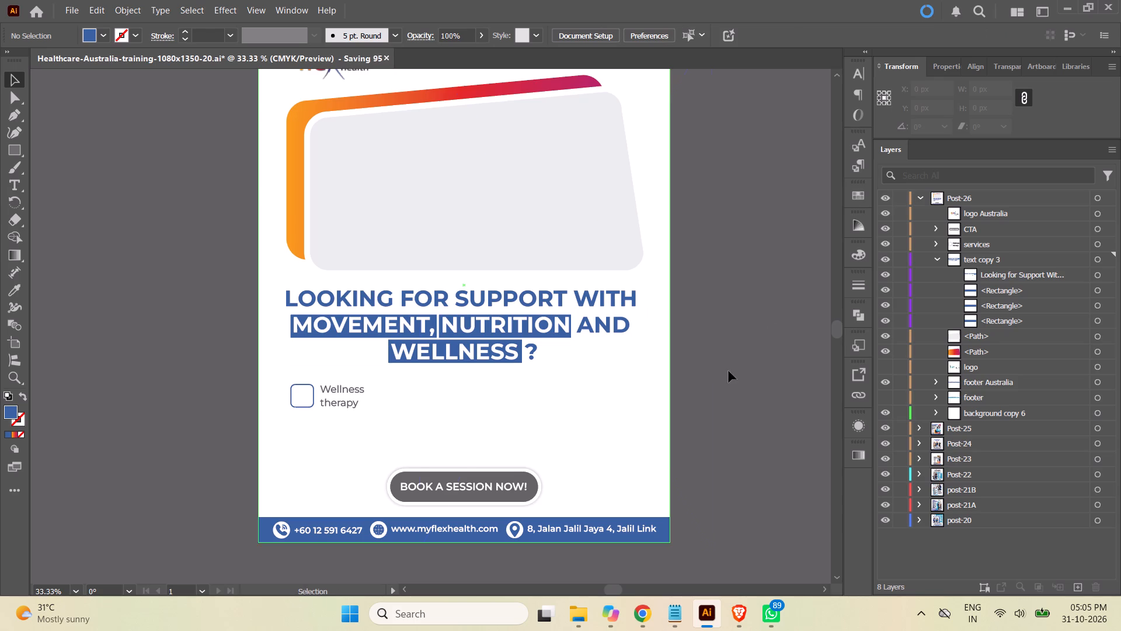
Show the desktop and open the Windows power options.
key("super+d")
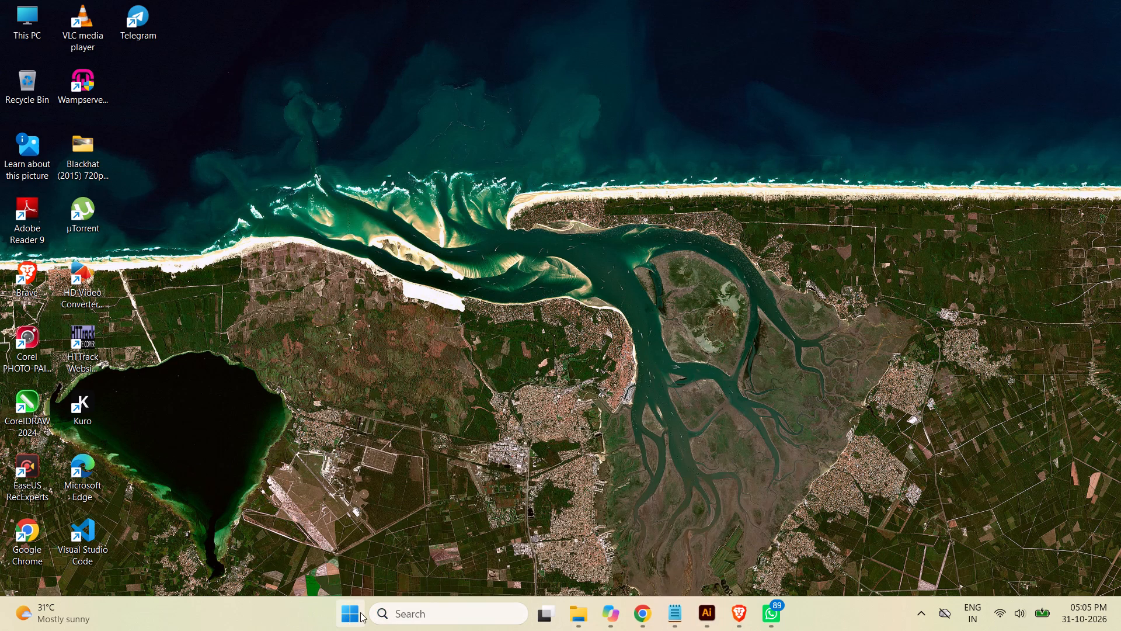
left_click(350, 612)
left_click(659, 560)
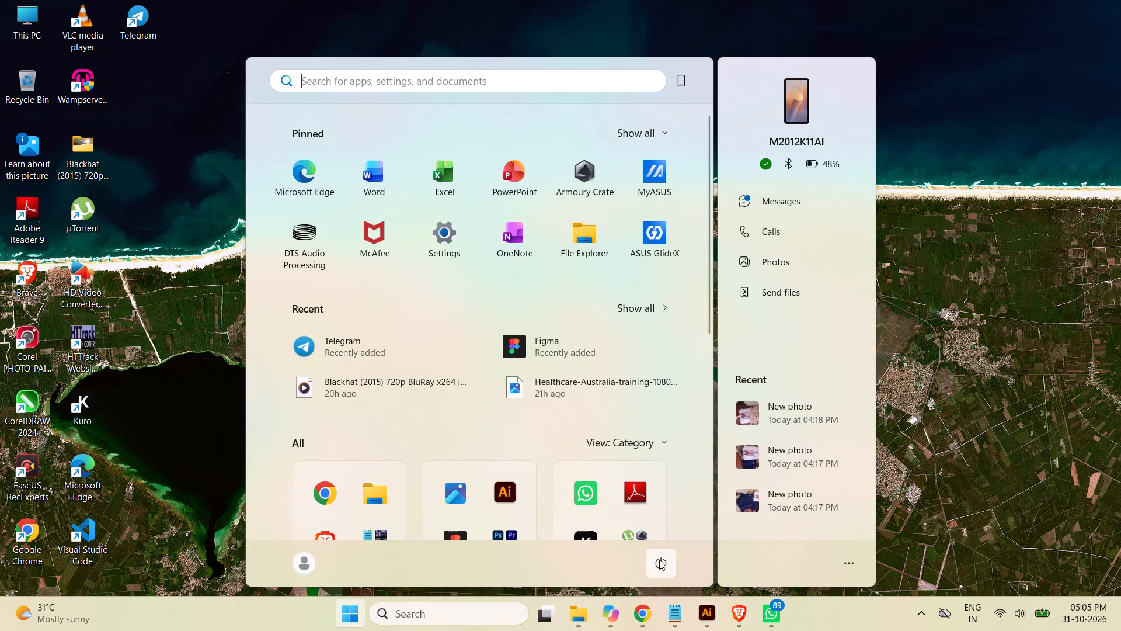